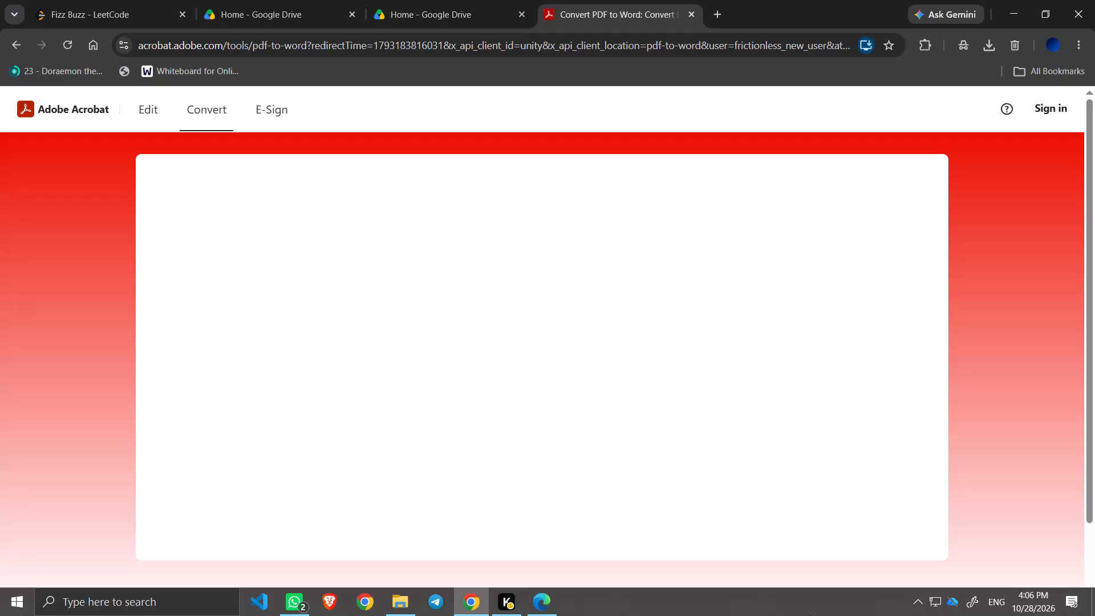
Download the converted BCS551 DBMS Lab Manual as a Word document into the Downloads folder.
click(597, 380)
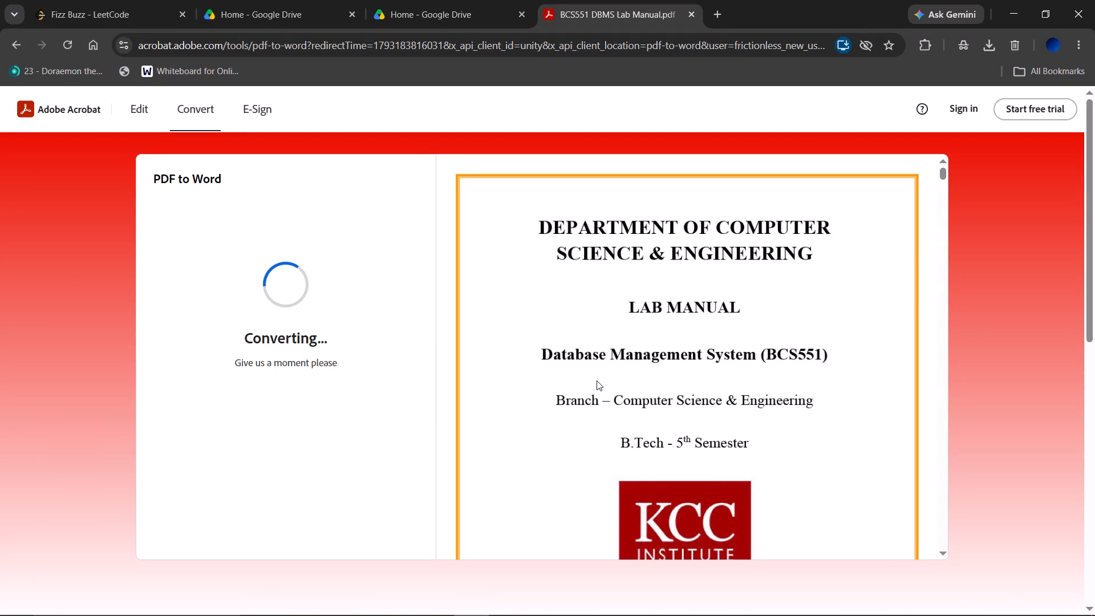
scroll(597, 380, down, 5)
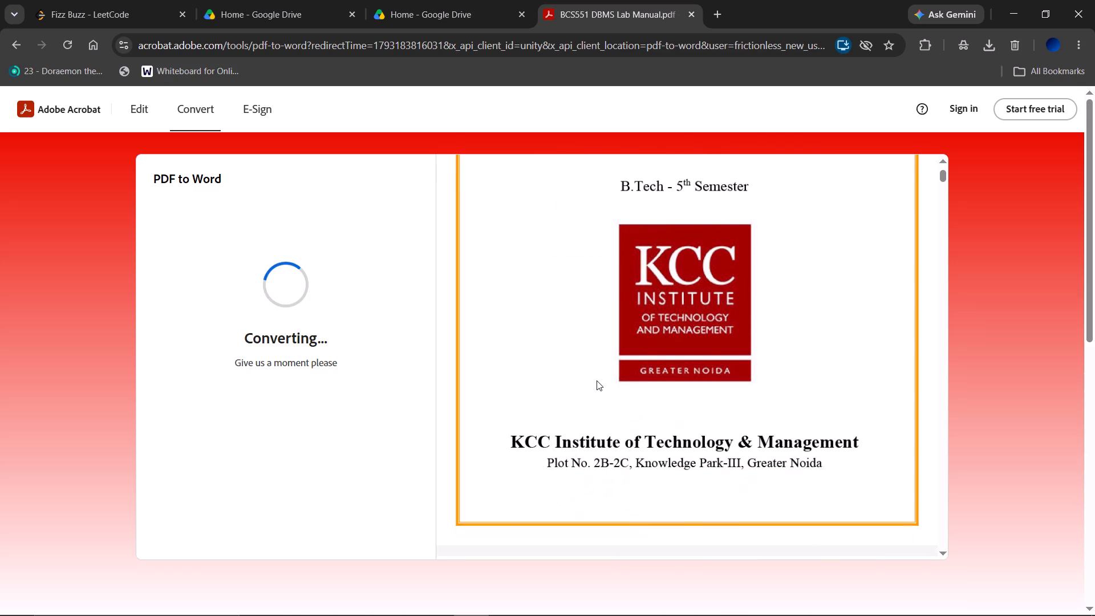
scroll(597, 380, down, 3)
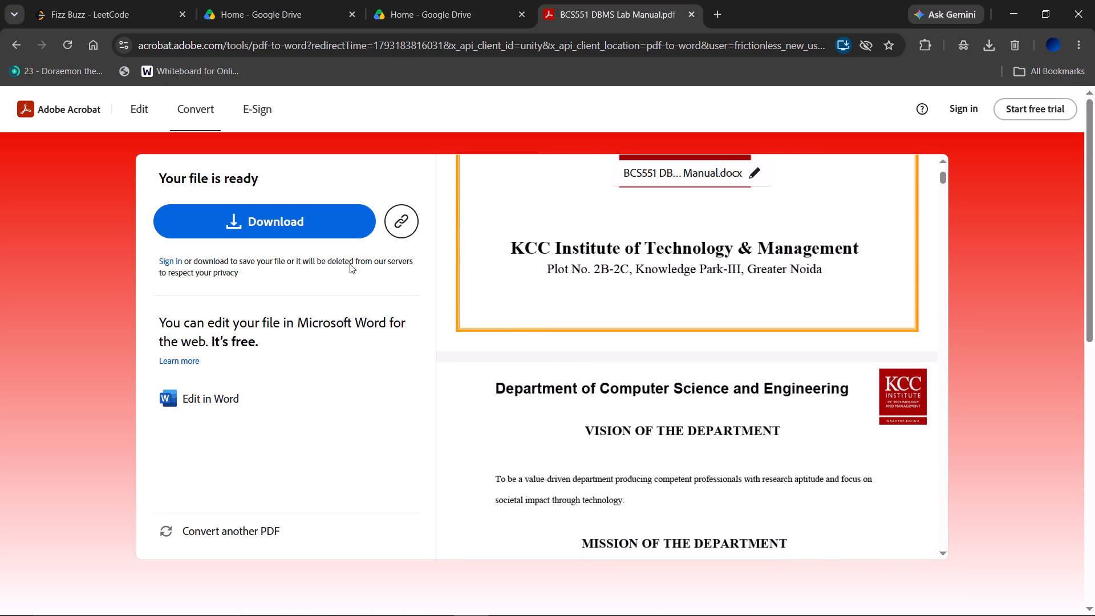
click(297, 208)
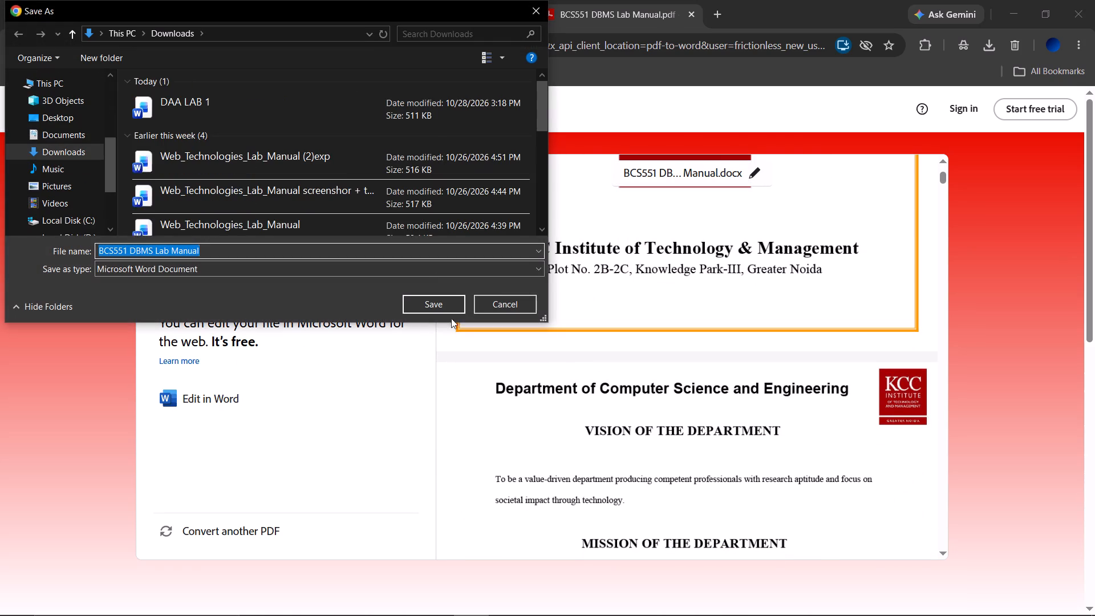
click(450, 313)
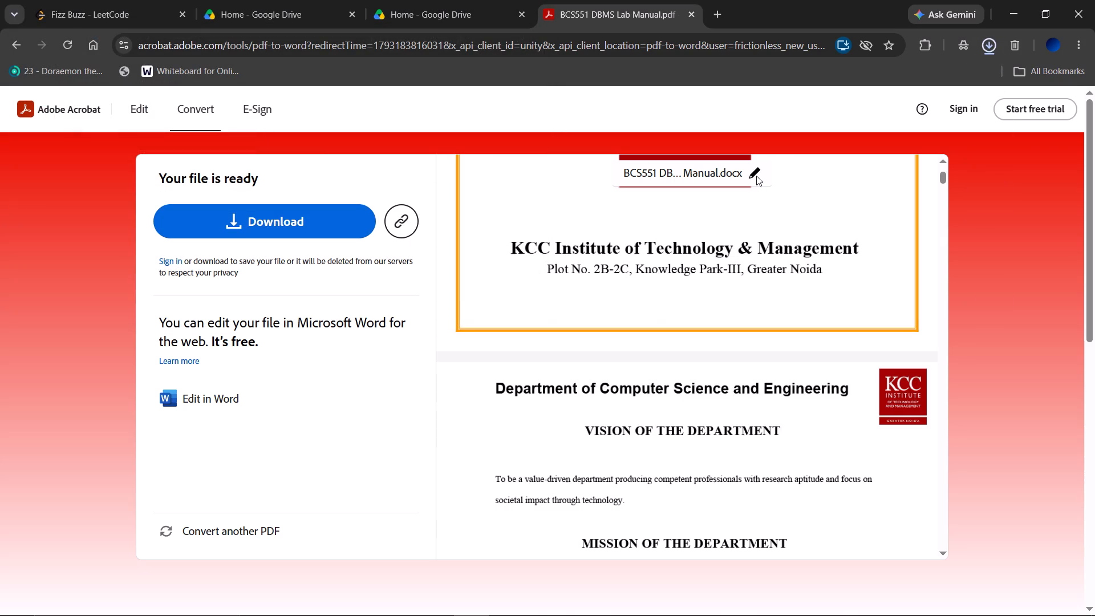
scroll(646, 314, down, 6)
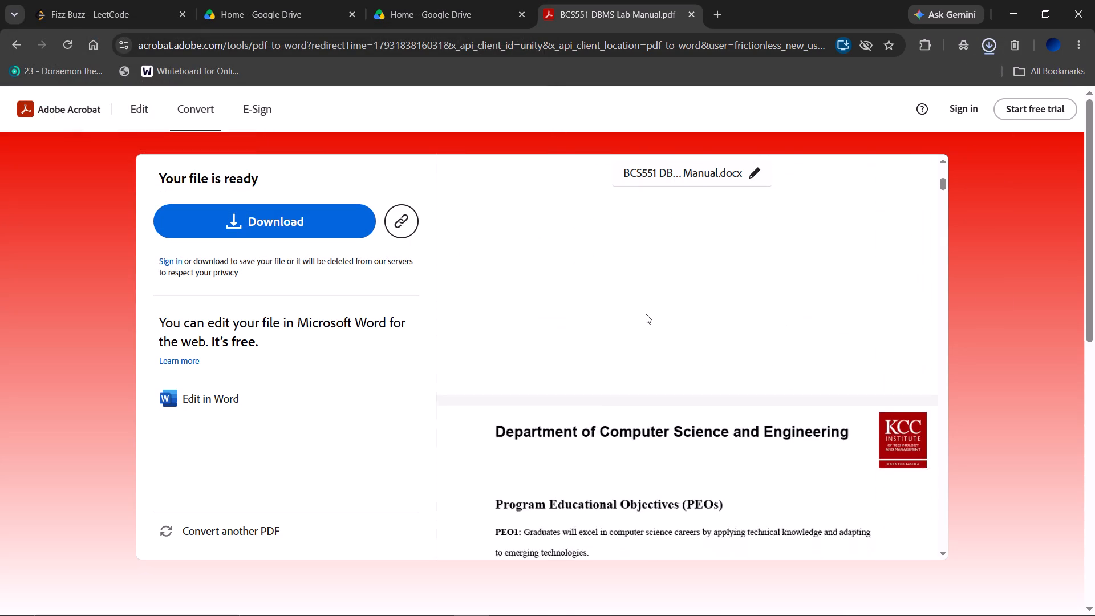
scroll(646, 314, down, 3)
scroll(614, 209, down, 1)
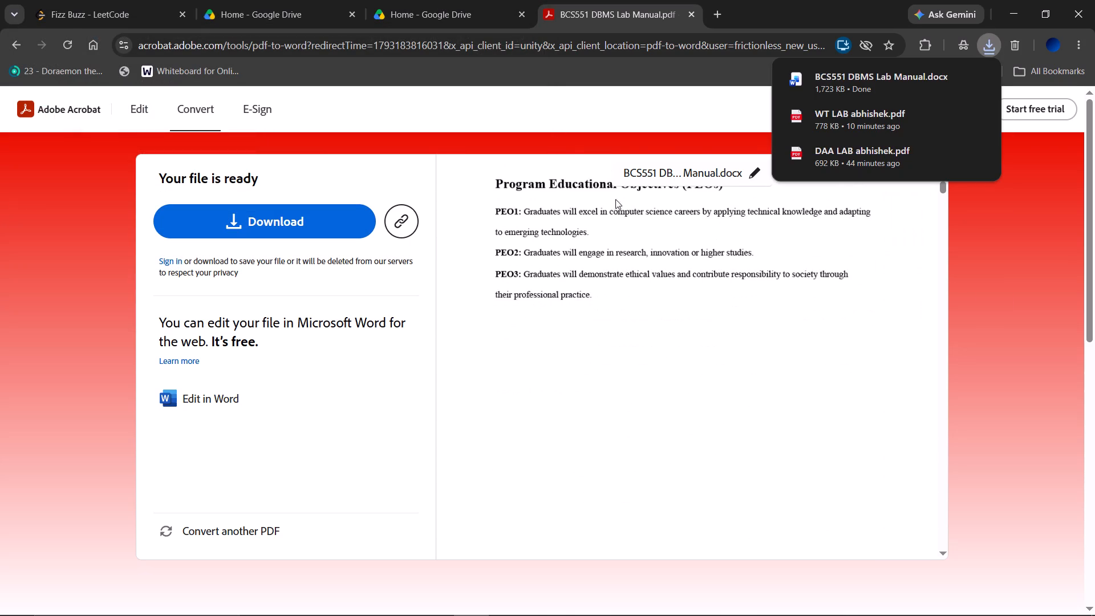
Upload the downloaded BCS551 DBMS Lab Manual.docx to Google Drive.
click(465, 10)
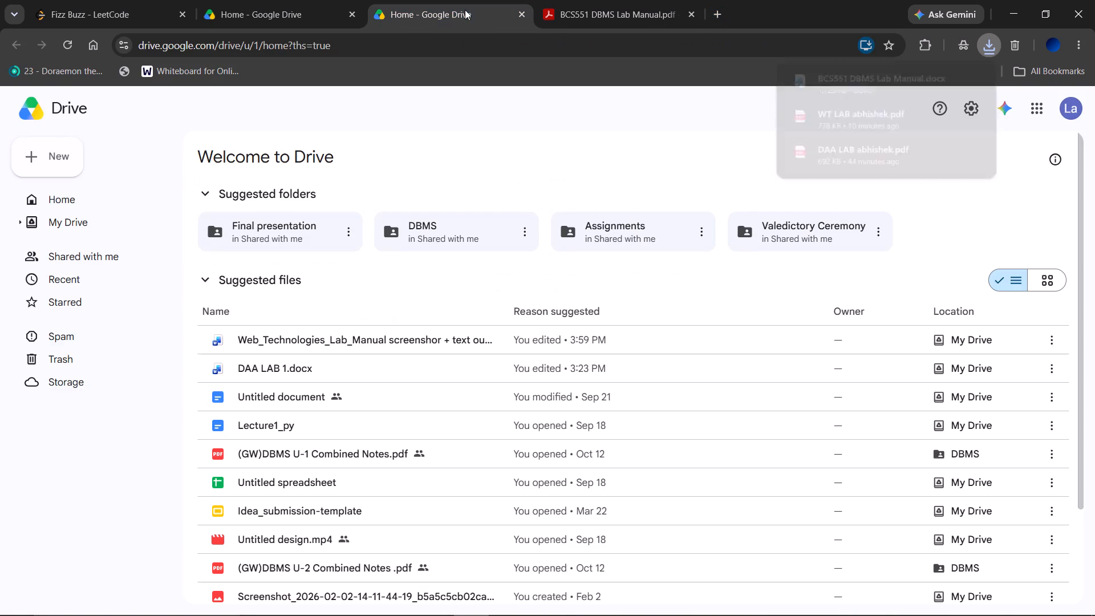
click(985, 55)
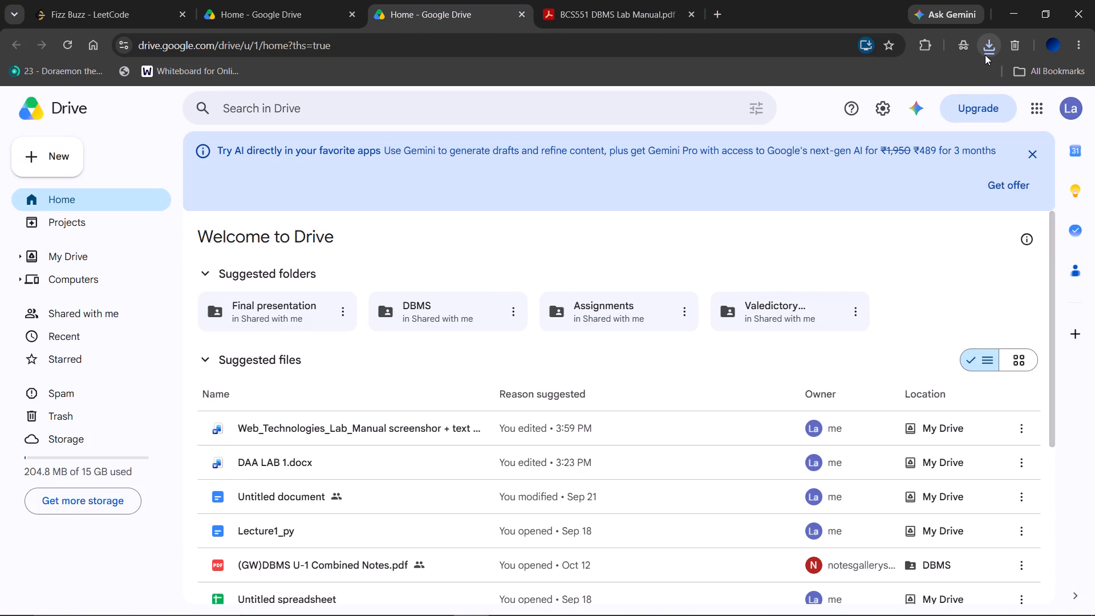
drag(881, 116, 750, 259)
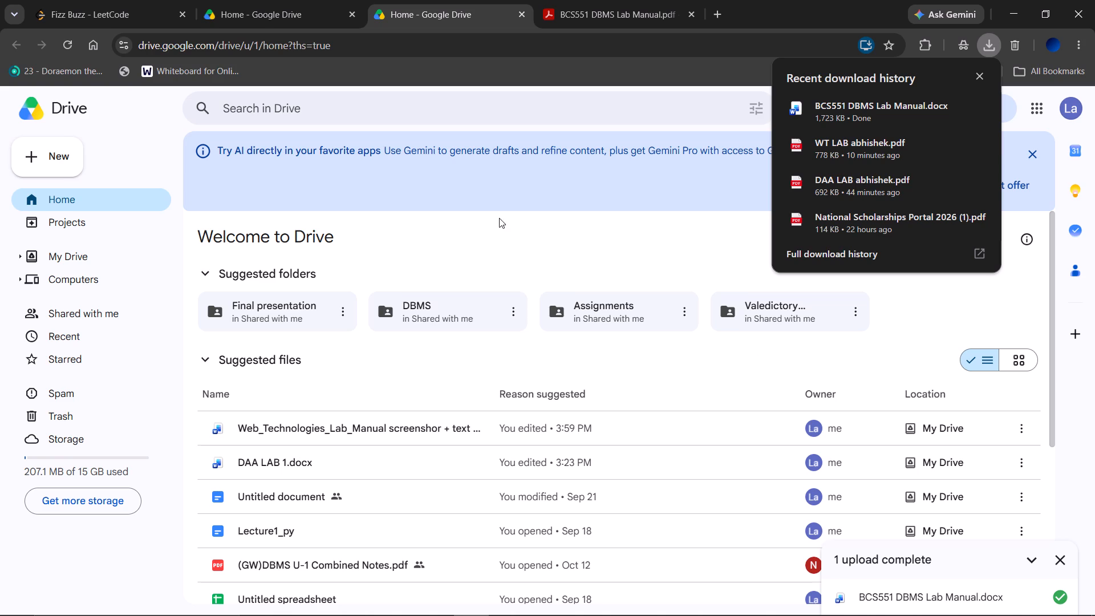
click(490, 259)
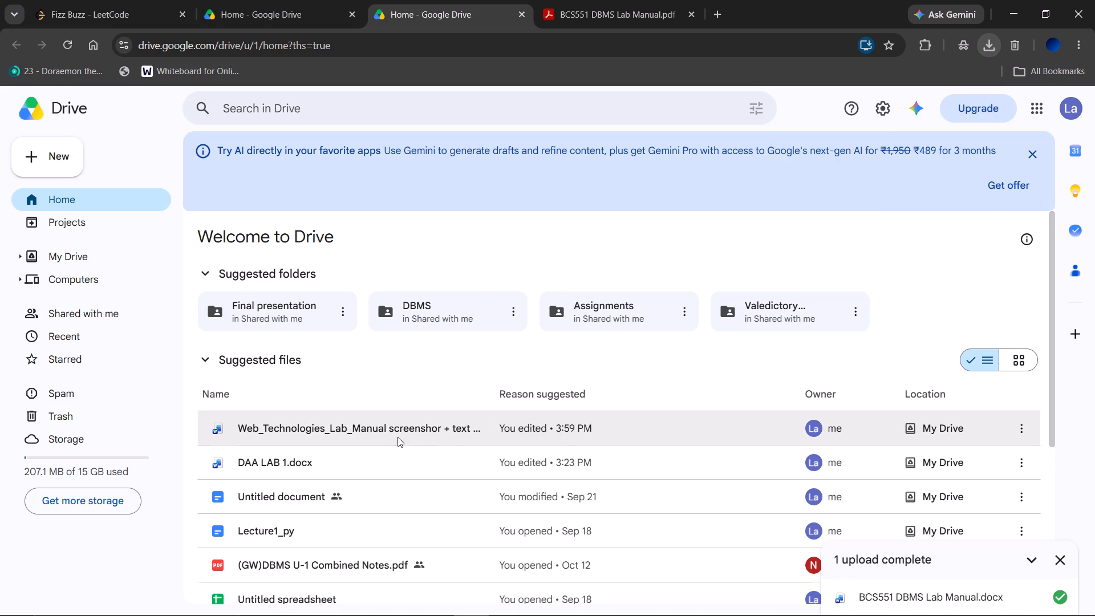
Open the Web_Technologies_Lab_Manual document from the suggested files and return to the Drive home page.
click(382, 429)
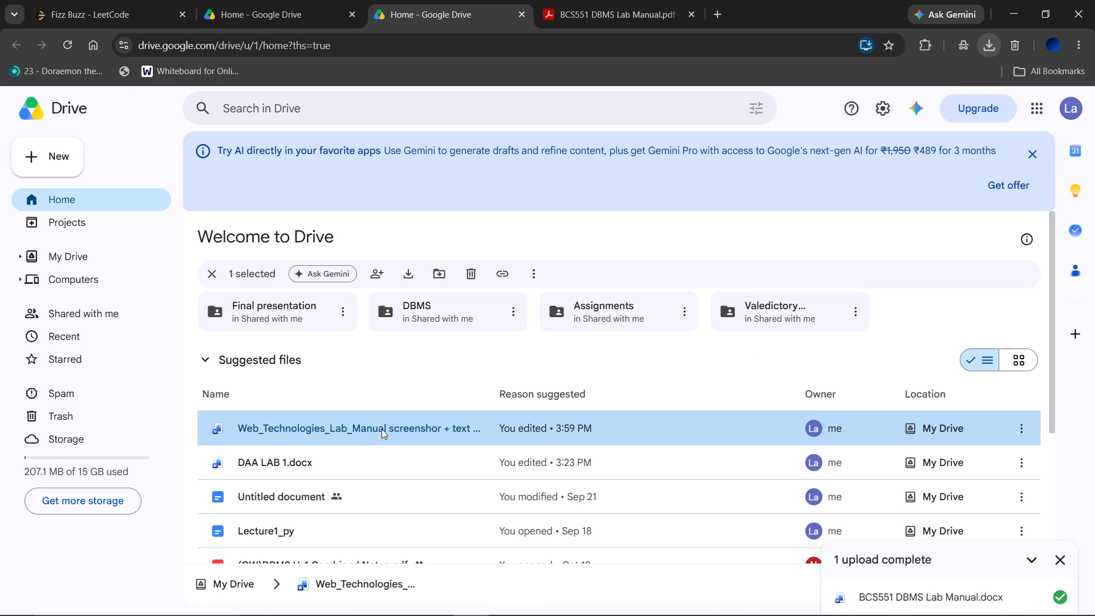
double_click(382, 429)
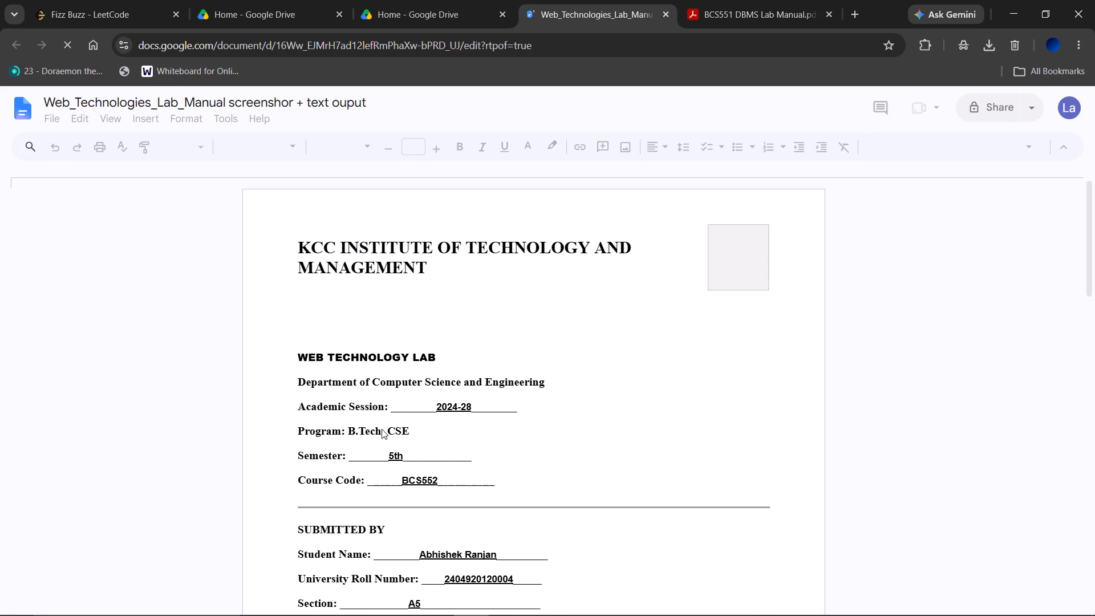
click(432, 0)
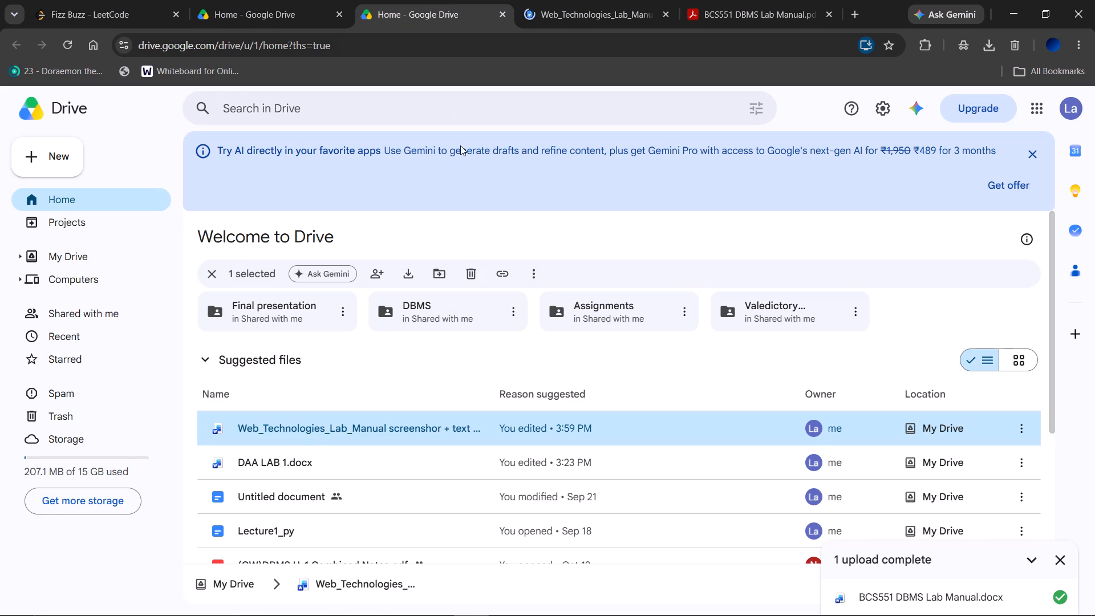
Open the newly uploaded BCS551 DBMS Lab Manual.docx from Drive in Google Docs.
scroll(298, 475, down, 2)
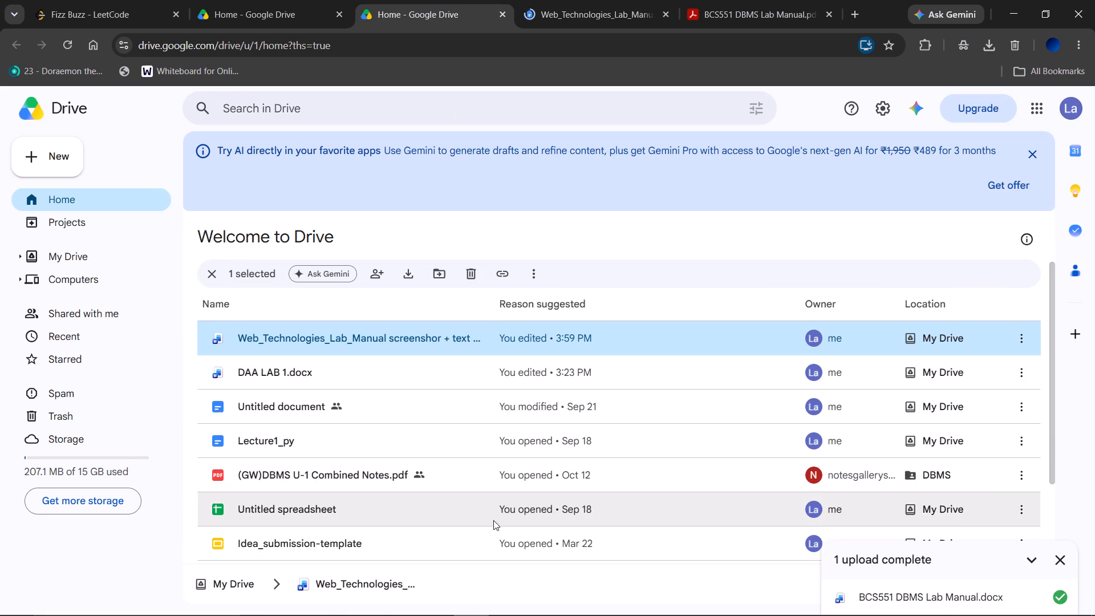
double_click(901, 598)
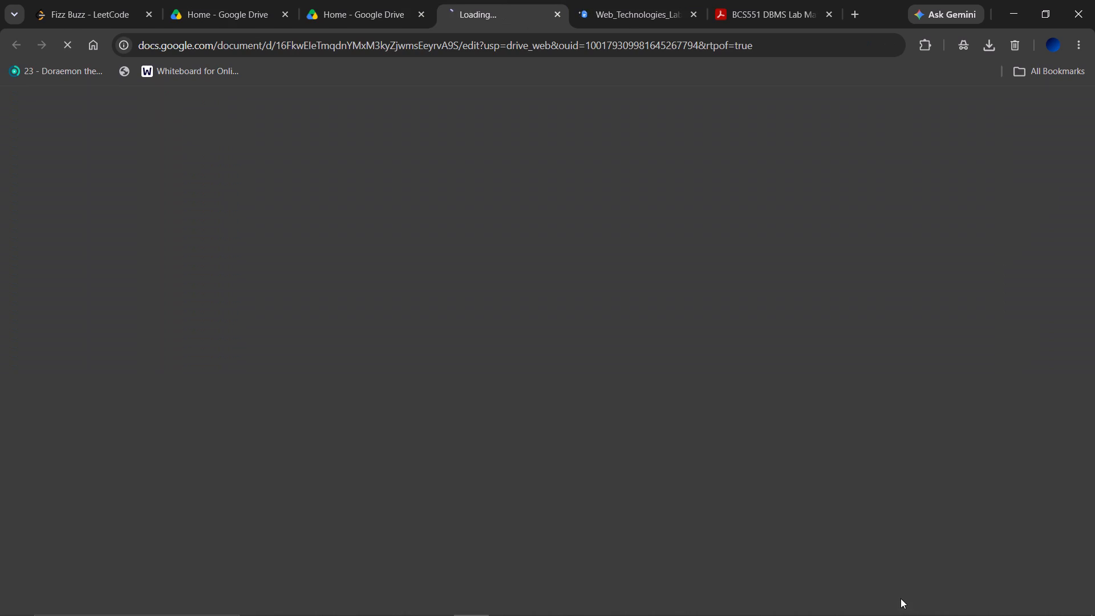
Close the Web Technologies manual and the Acrobat PDF-to-Word page, leaving the sites without saving.
click(692, 15)
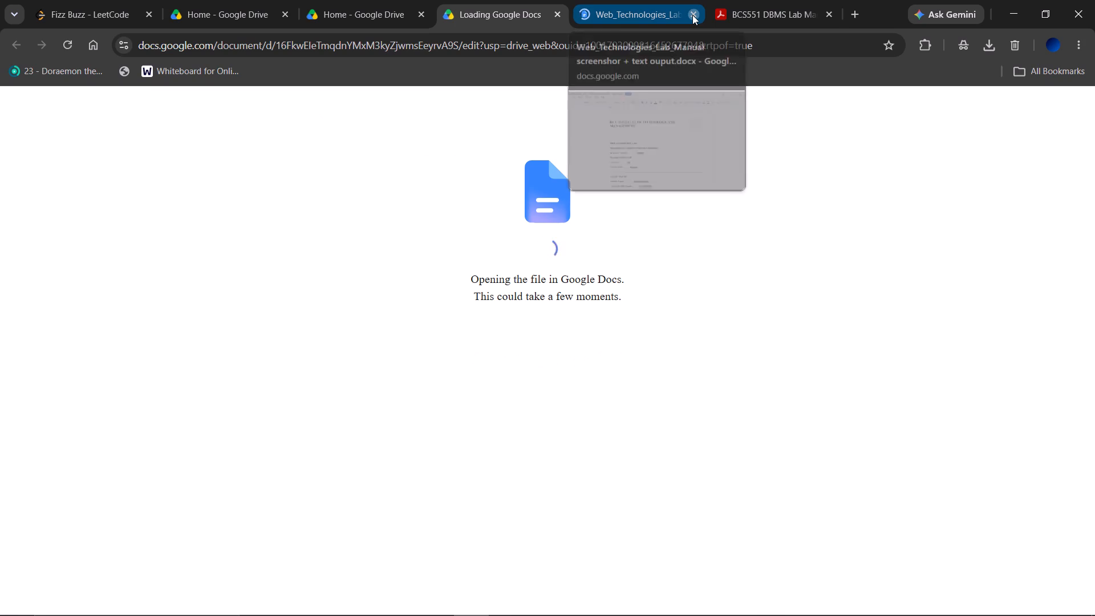
click(692, 15)
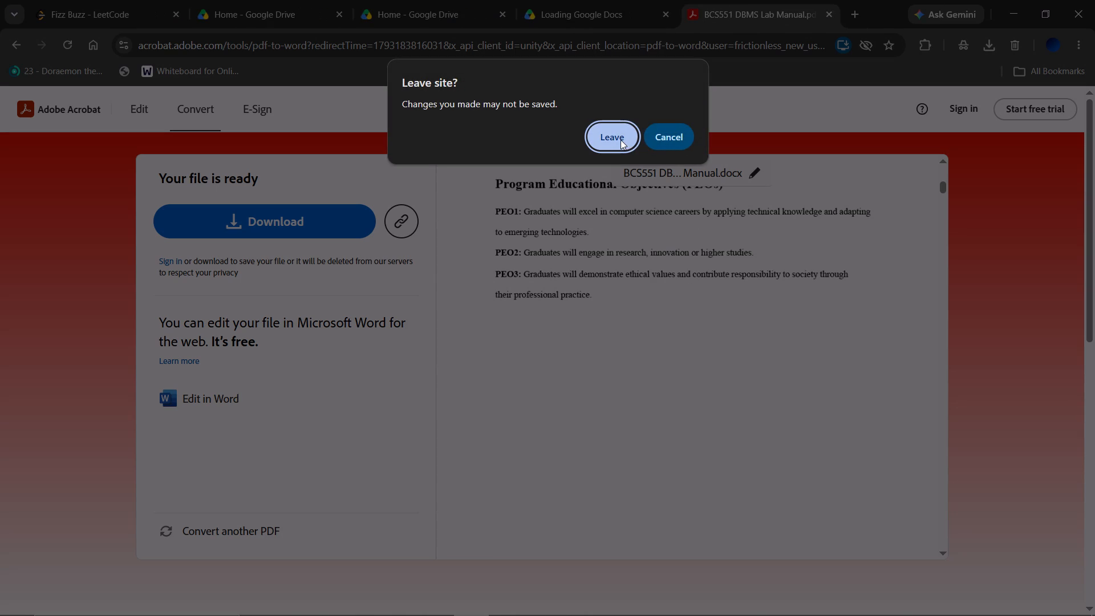
click(620, 140)
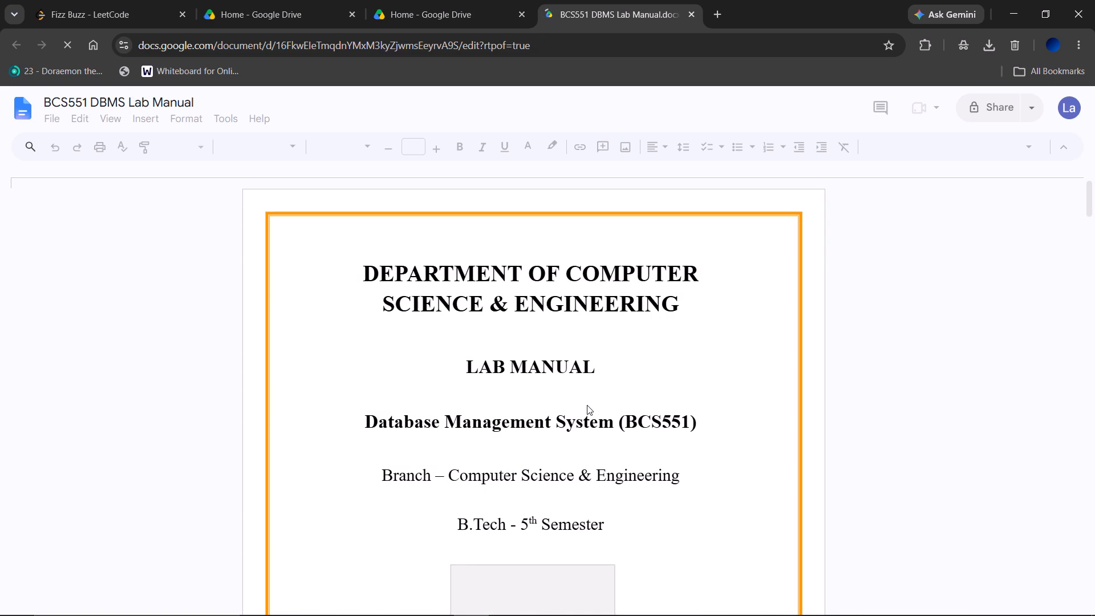
Examine the cover page, the vision and mission page, and the Program Educational Objectives page of the lab manual.
scroll(587, 405, down, 6)
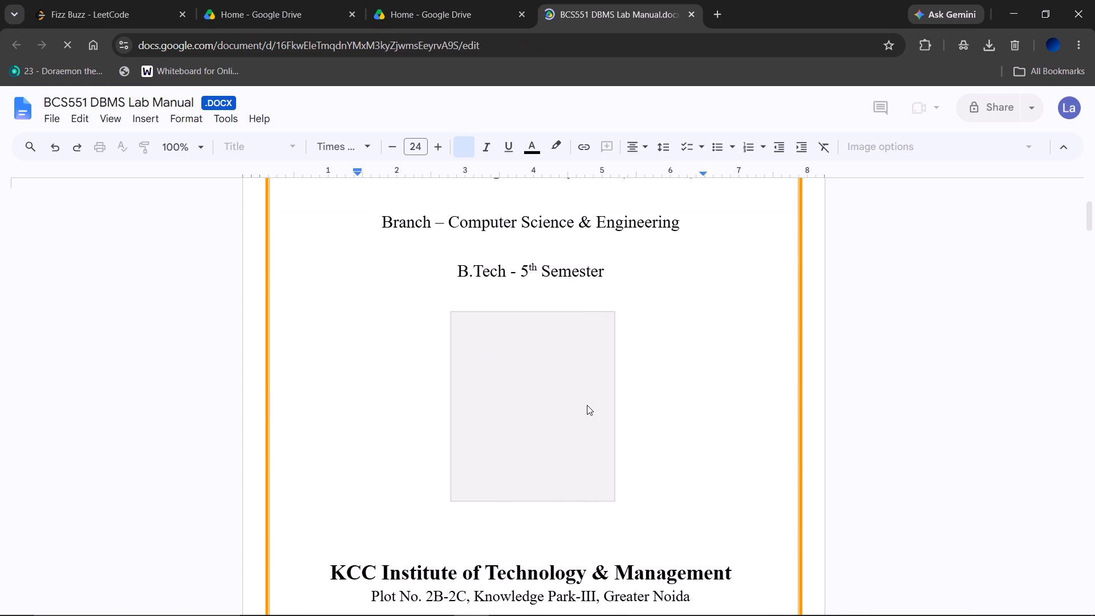
scroll(587, 405, down, 1)
scroll(587, 405, up, 1)
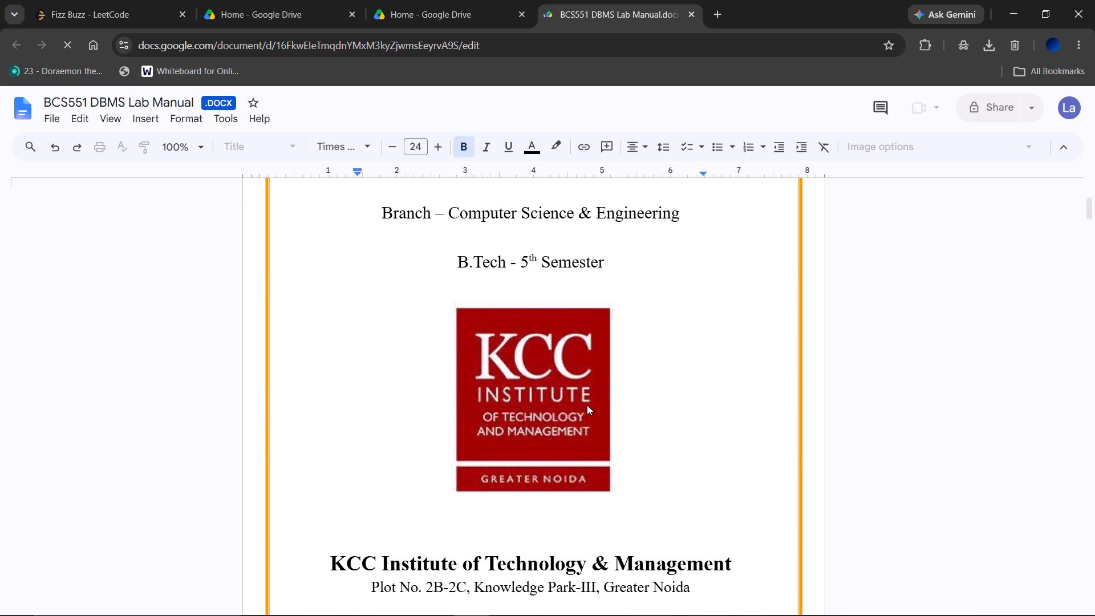
scroll(587, 405, right, 1)
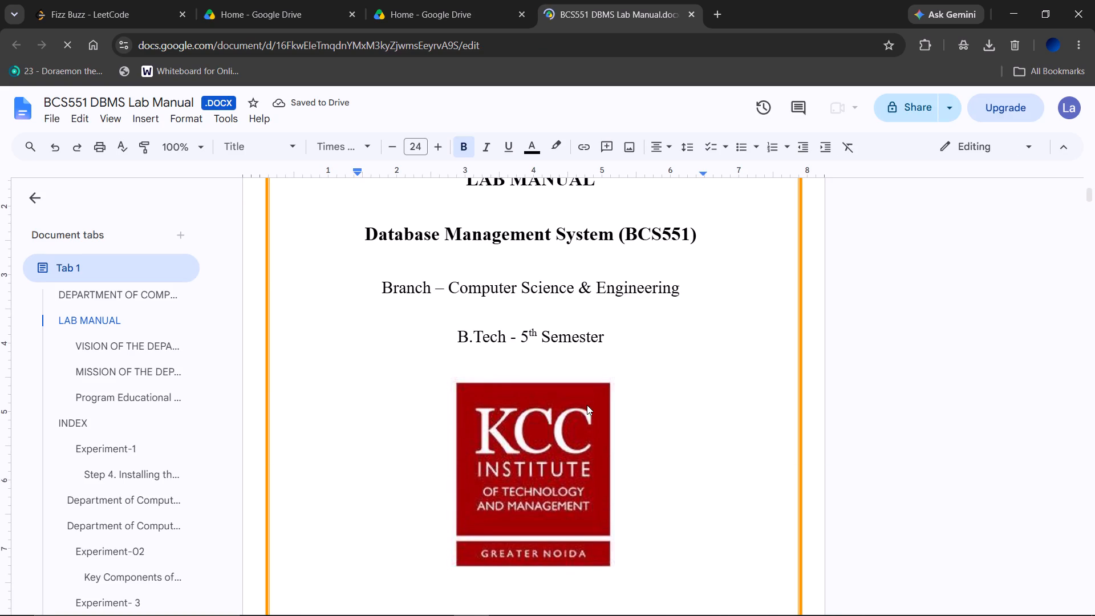
scroll(587, 405, right, 1)
scroll(587, 405, down, 3)
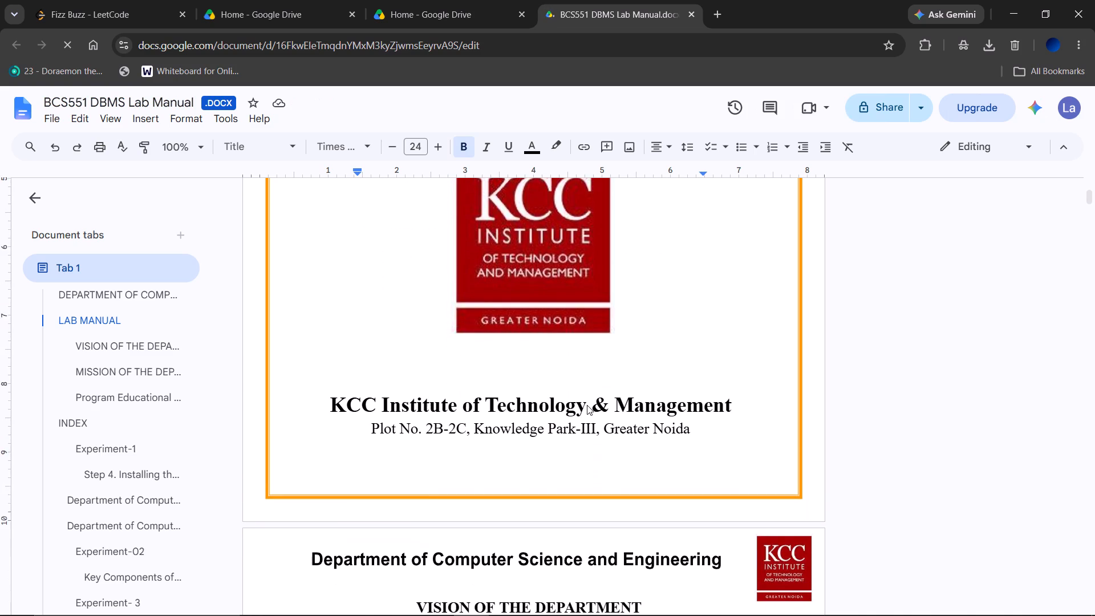
scroll(587, 405, down, 3)
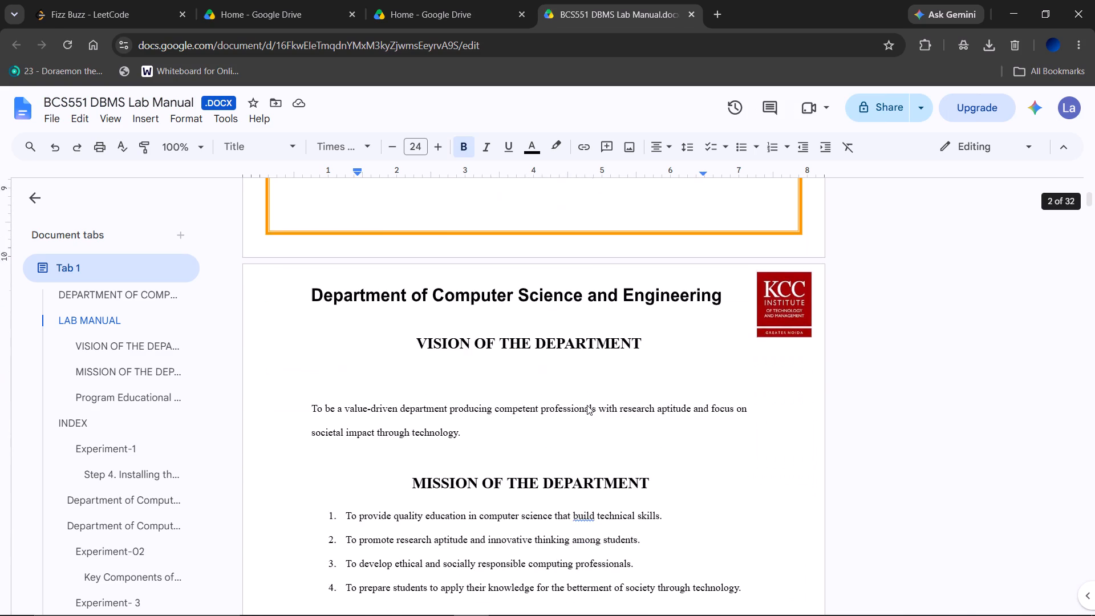
scroll(587, 405, down, 4)
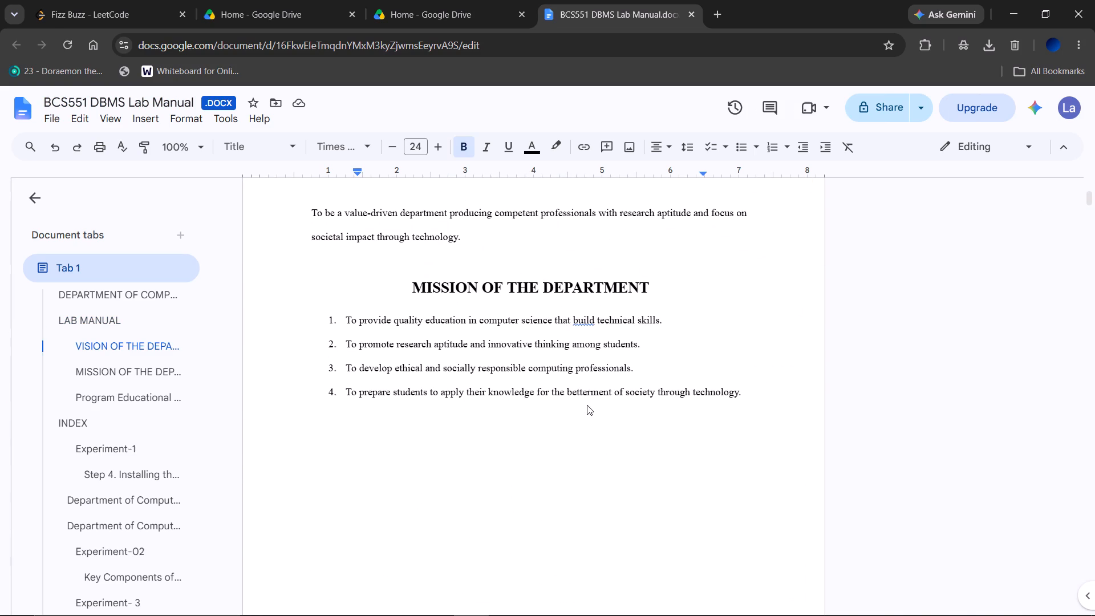
scroll(587, 405, down, 3)
scroll(587, 405, up, 2)
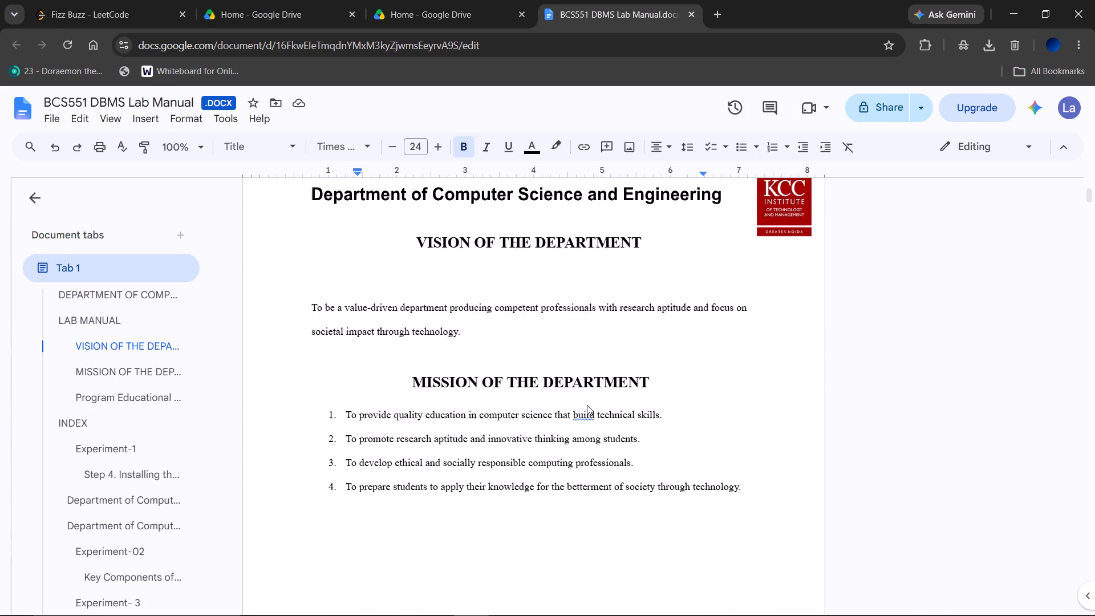
scroll(587, 405, up, 1)
scroll(587, 405, down, 7)
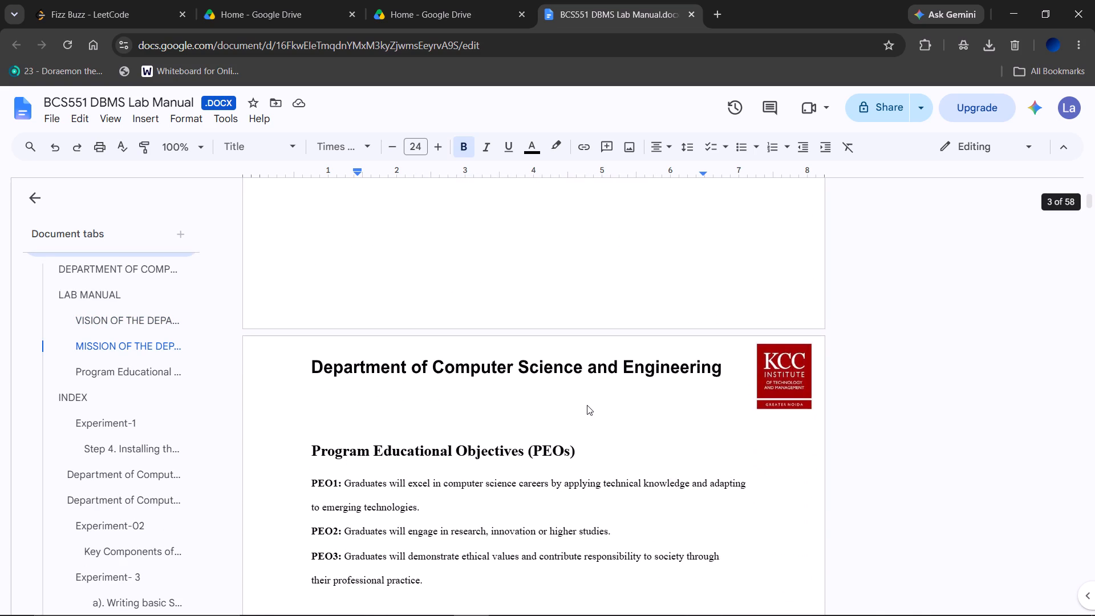
scroll(587, 405, down, 2)
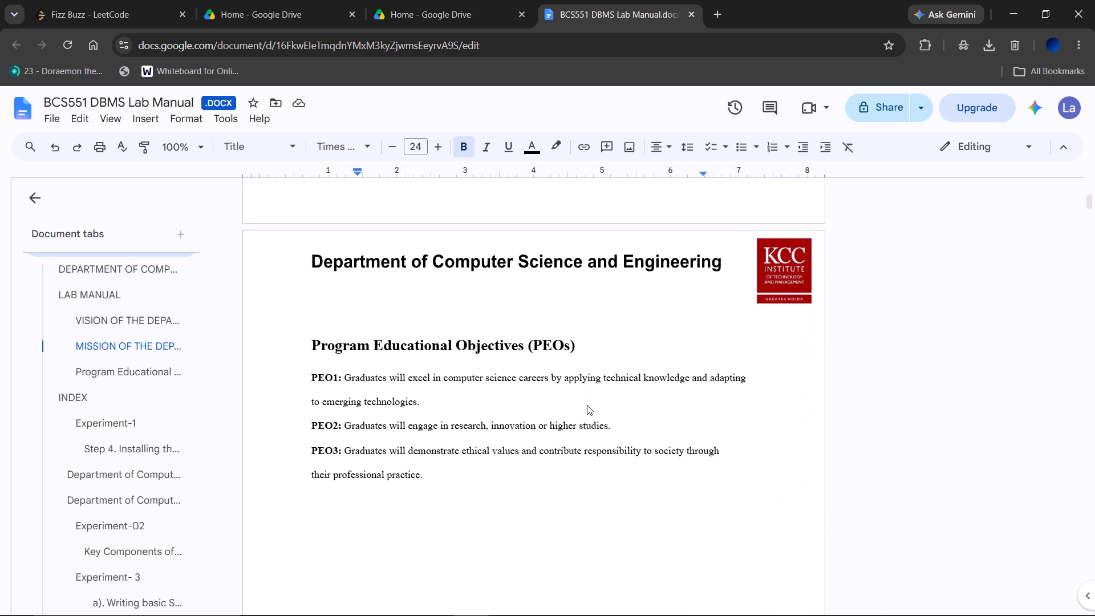
scroll(587, 405, down, 1)
scroll(587, 405, up, 5)
scroll(587, 405, right, 1)
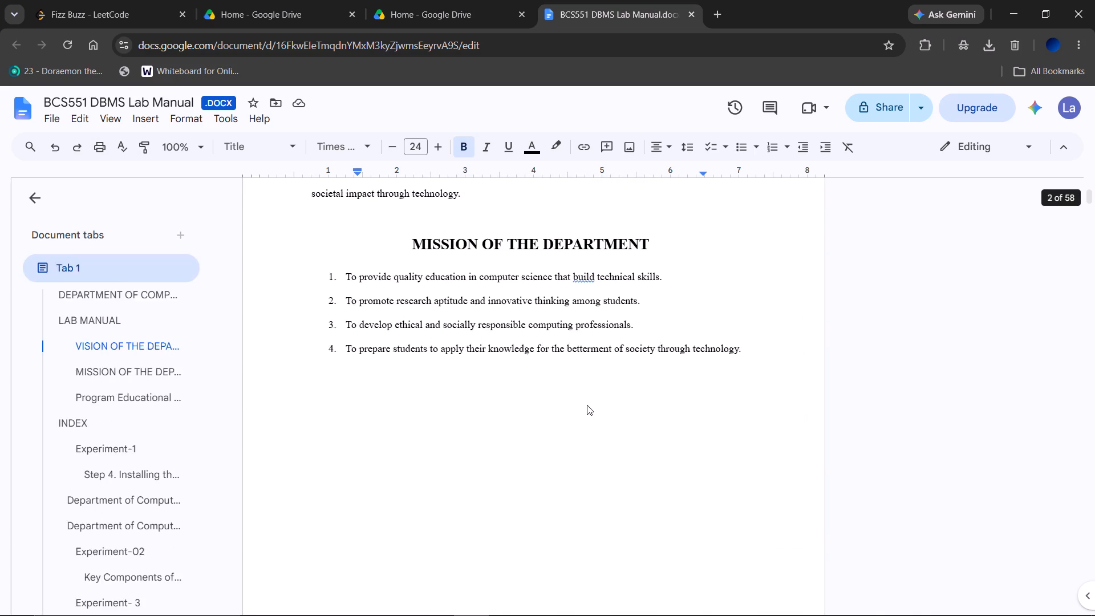
scroll(587, 405, right, 1)
Cut the Program Educational Objectives (PEOs) heading and the PEO1 to PEO3 entries from page 3.
scroll(587, 405, down, 4)
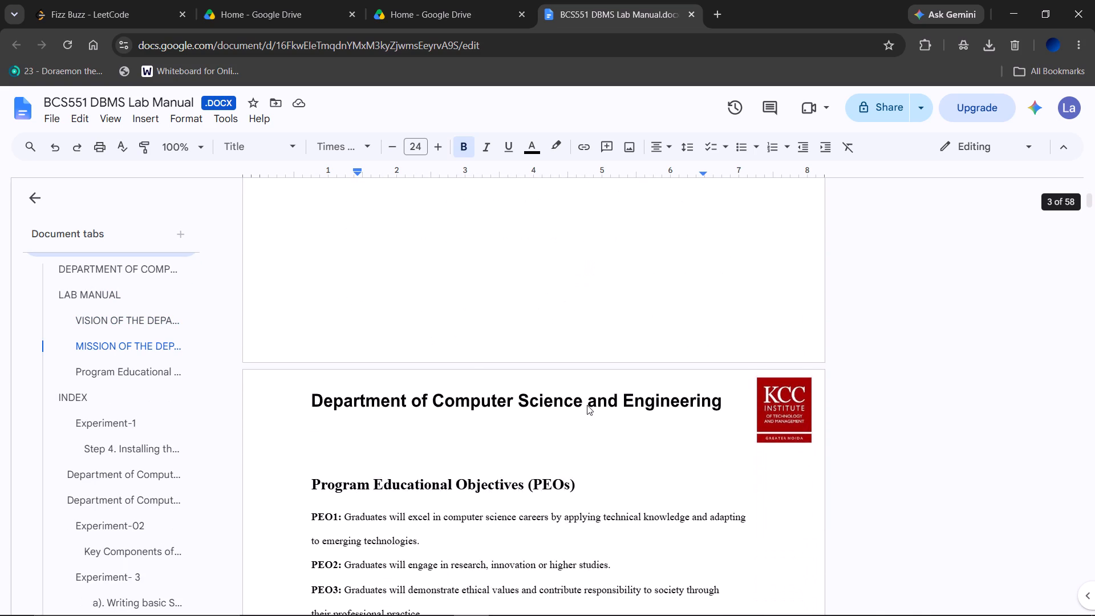
scroll(587, 405, down, 1)
drag(432, 518, 312, 376)
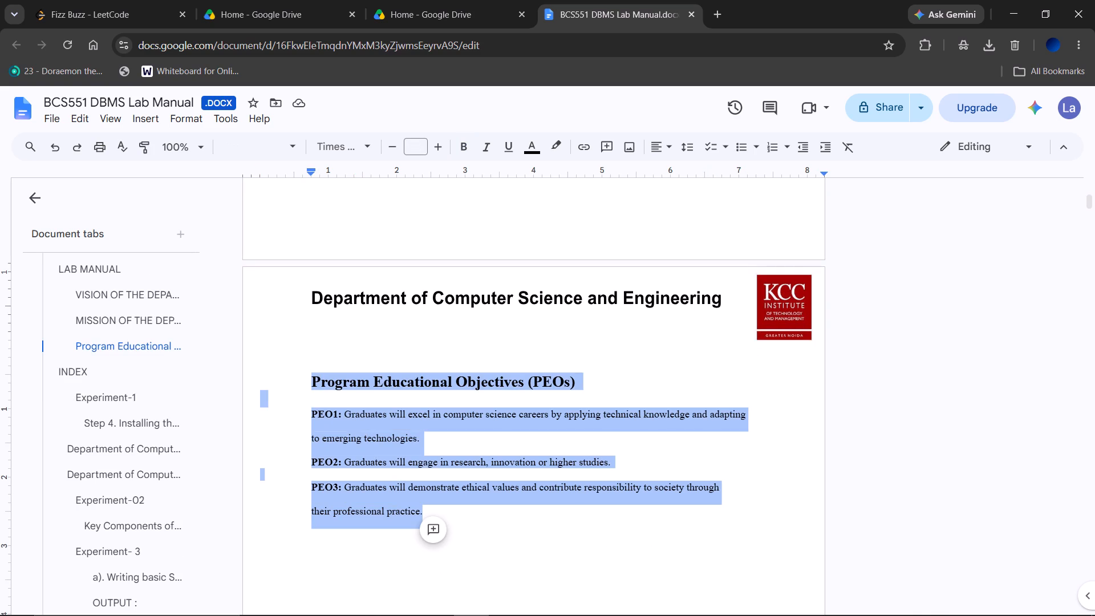
key(ctrl+x)
Paste the cut Program Educational Objectives (PEOs) section on a new line below the fourth mission item on page 2.
scroll(312, 376, up, 7)
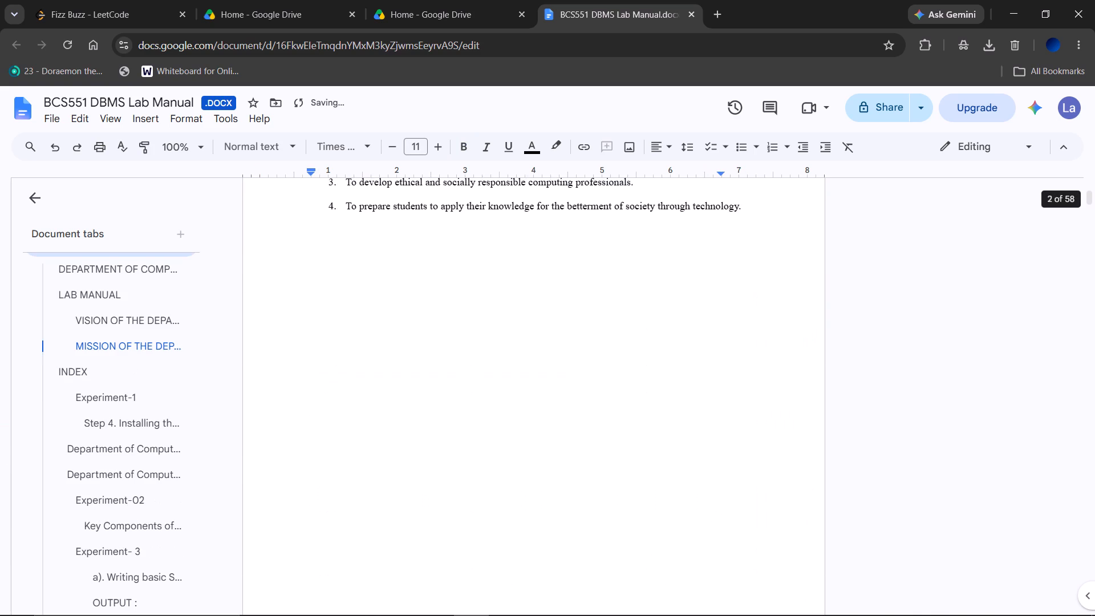
scroll(312, 376, up, 1)
click(312, 376)
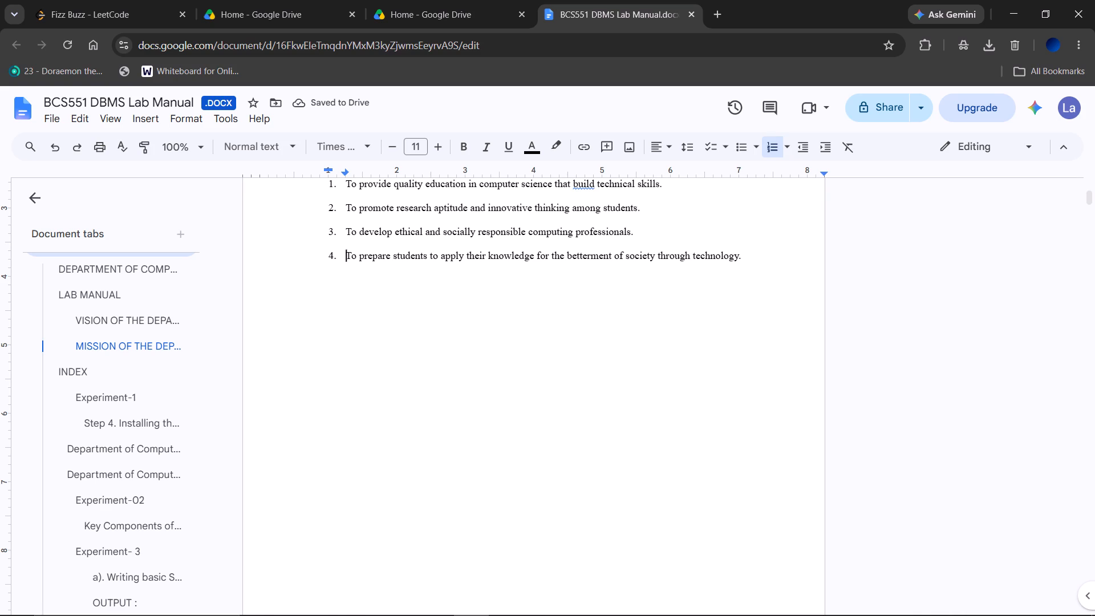
click(764, 258)
key(Return)
key(BackSpace)
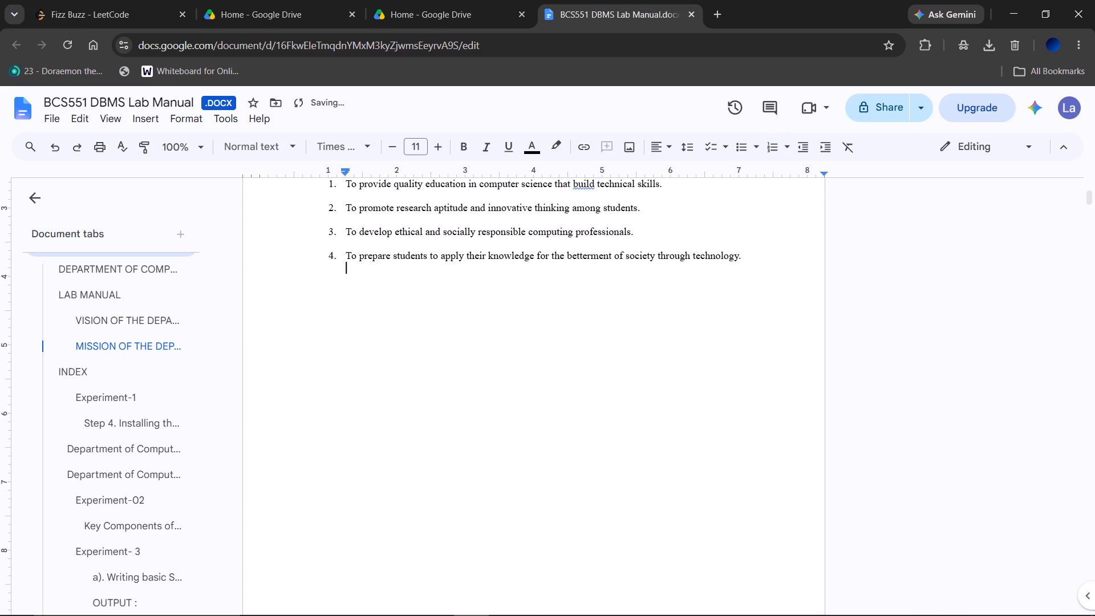
key(BackSpace)
key(Return)
scroll(764, 258, up, 5)
scroll(764, 258, down, 1)
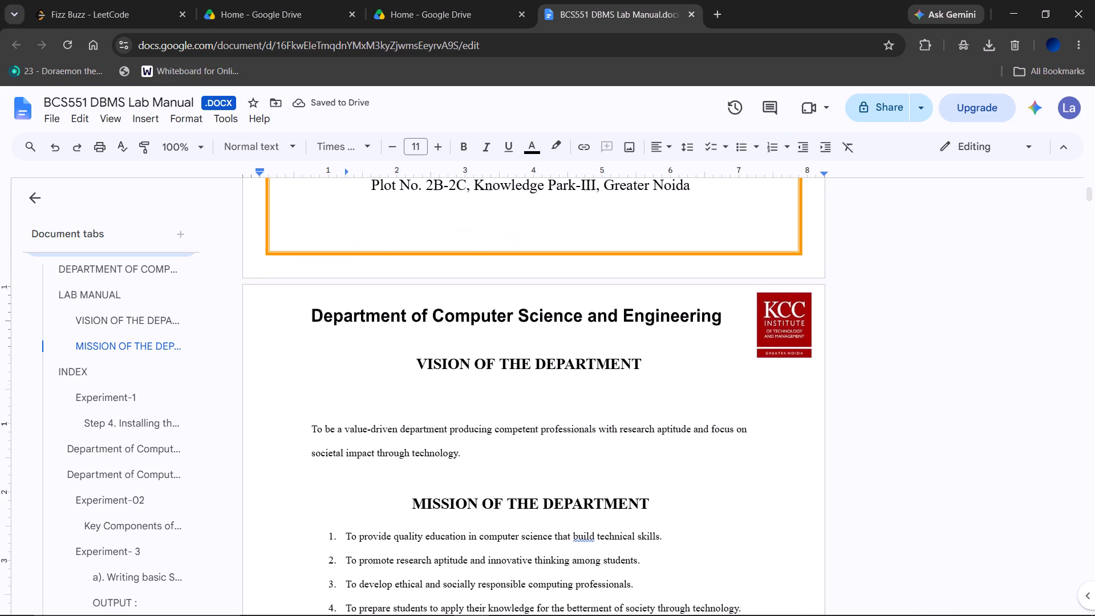
scroll(764, 258, down, 1)
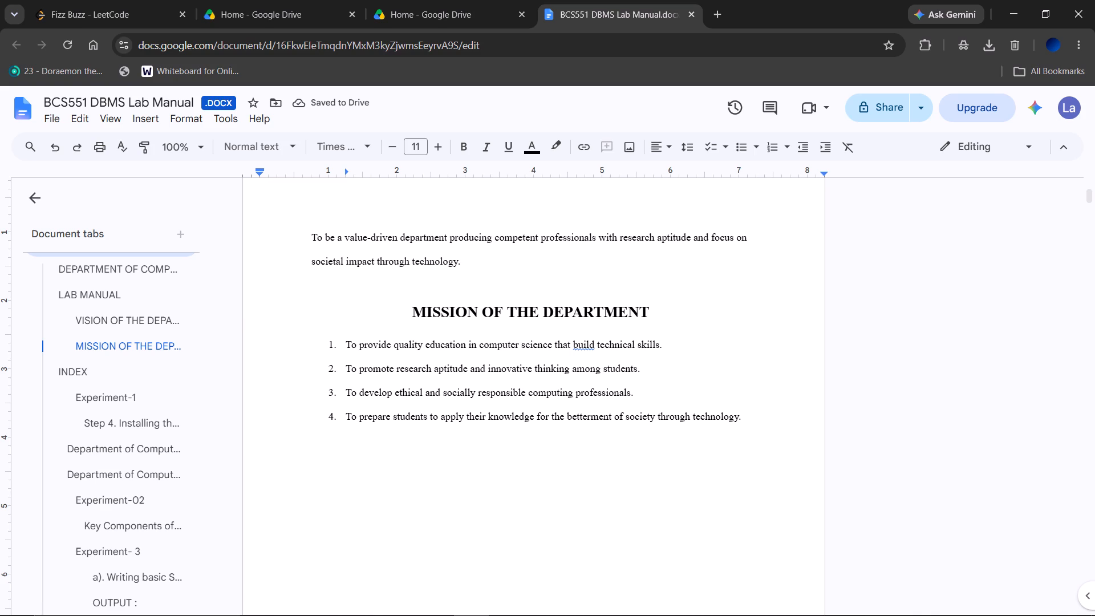
key(BackSpace)
key(Return)
key(Tab)
key(BackSpace)
key(ctrl+v)
Insert blank space between the mission list and the Program Educational Objectives (PEOs) heading.
scroll(764, 258, down, 1)
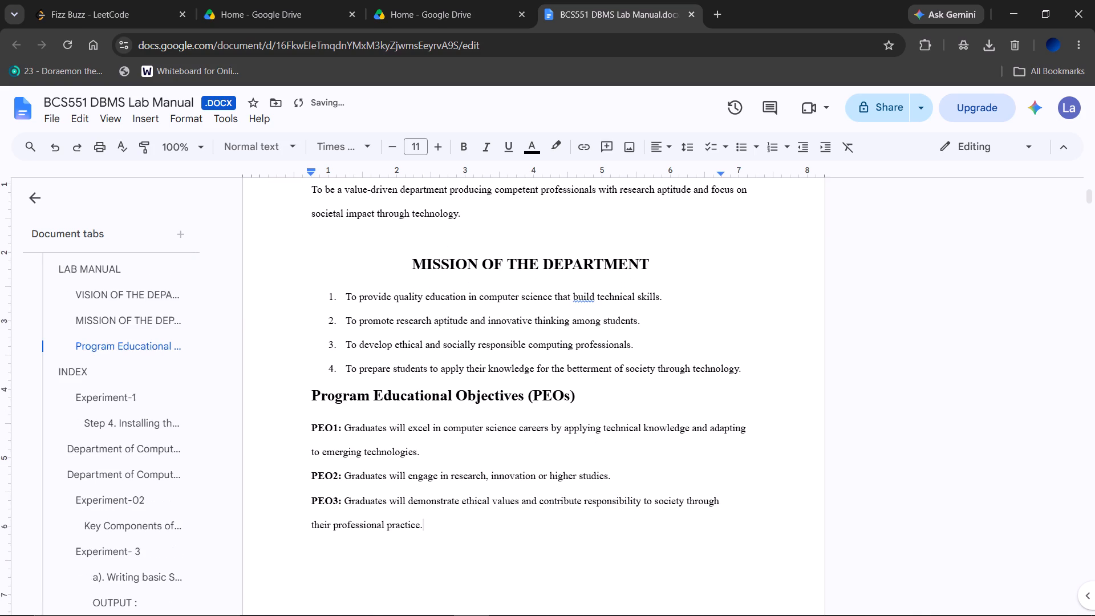
scroll(764, 258, down, 1)
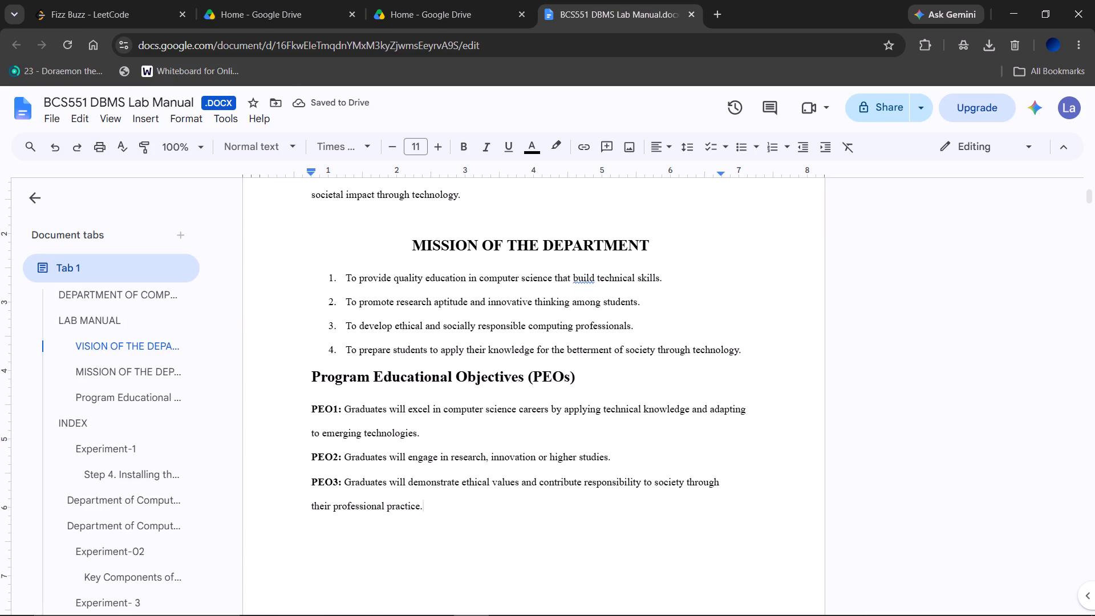
click(311, 373)
key(Return)
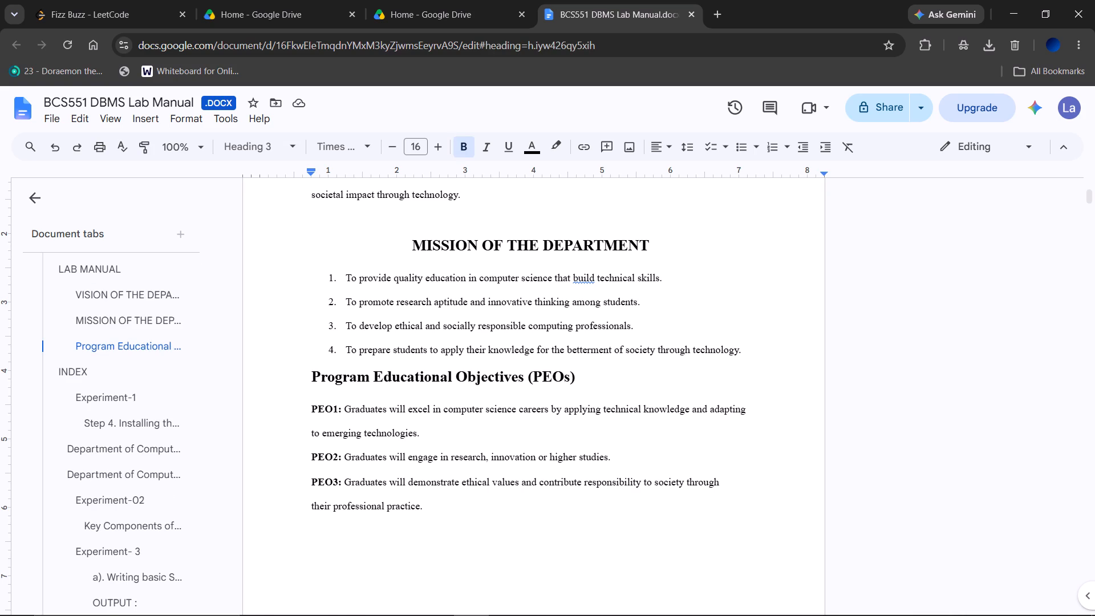
key(Return)
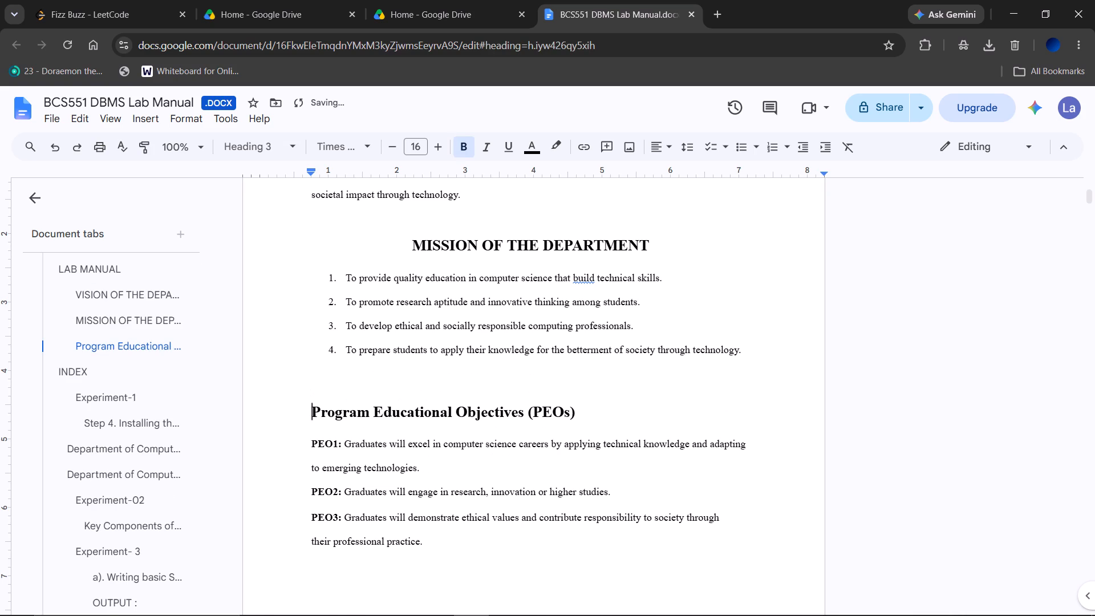
Remove the left indent of the Program Educational Objectives (PEOs) heading and centre-align it.
drag(590, 407, 312, 412)
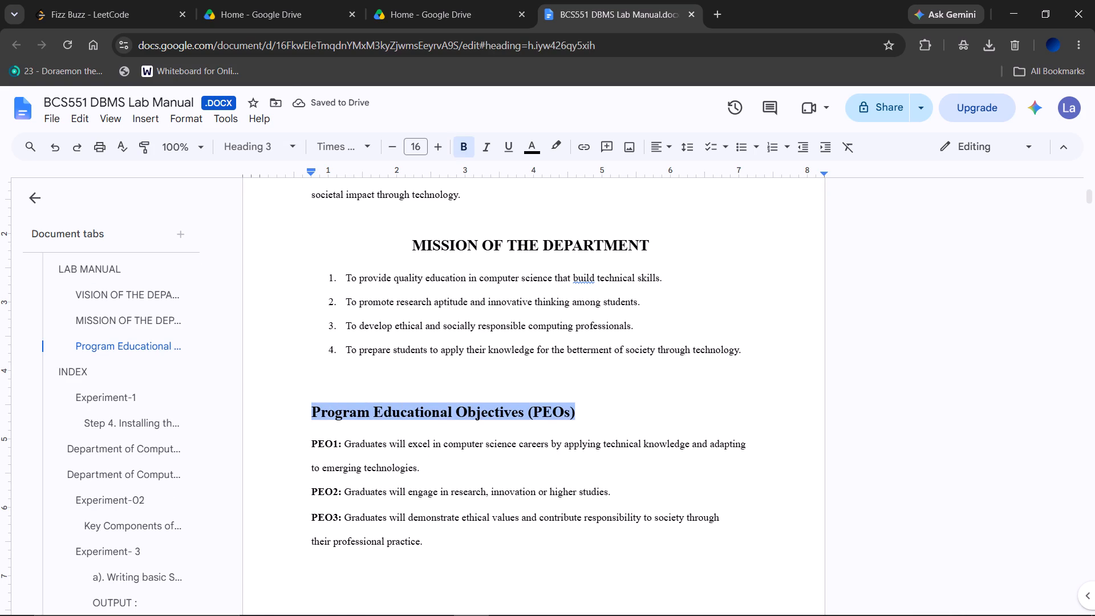
drag(312, 412, 311, 411)
key(ctrl+c)
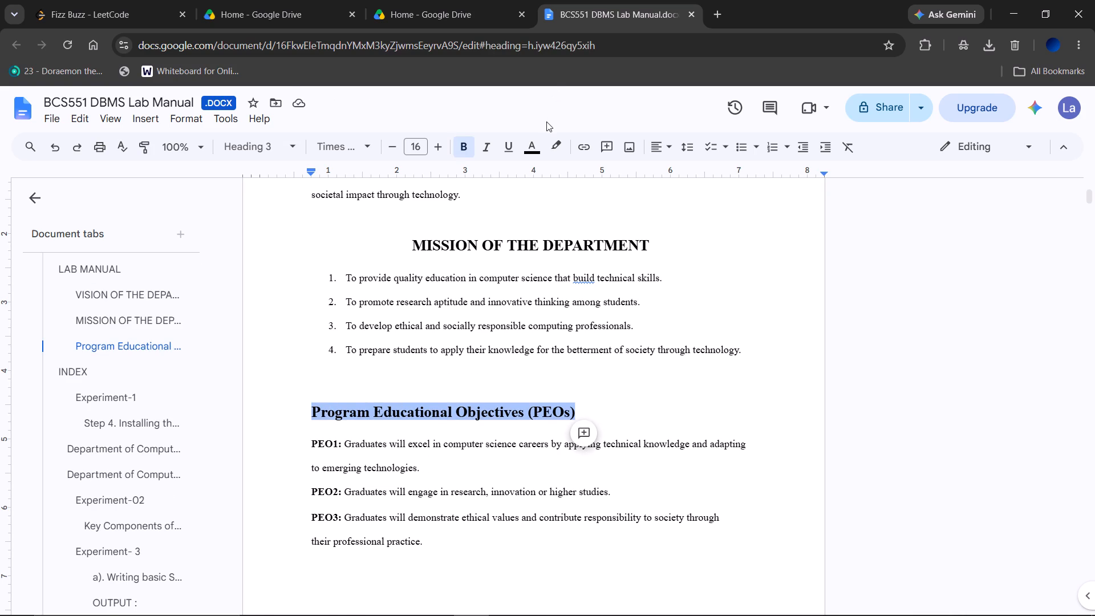
click(668, 148)
click(679, 168)
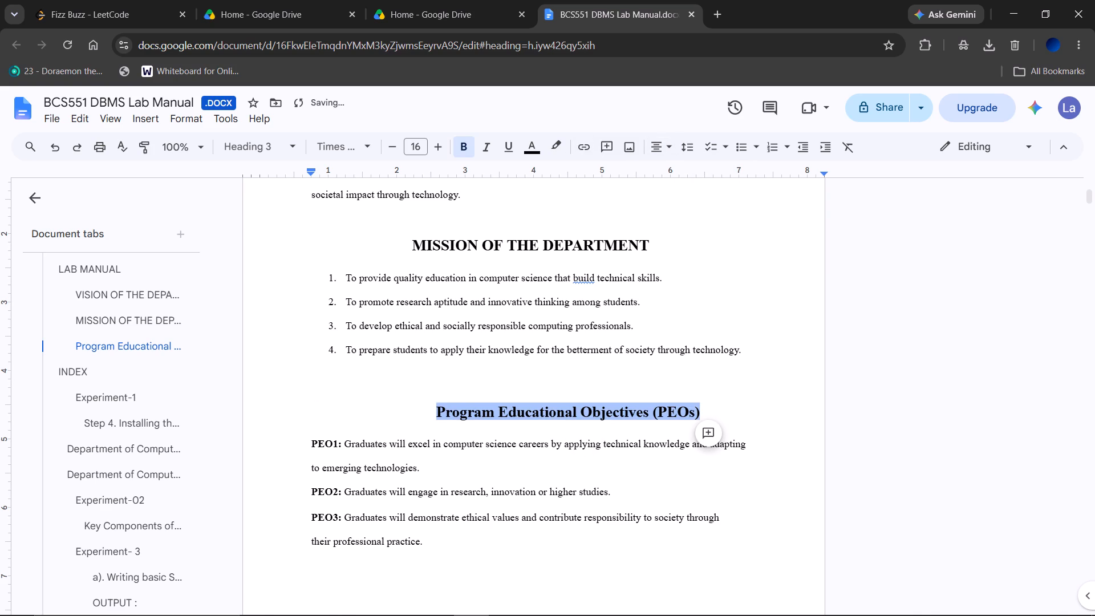
click(733, 410)
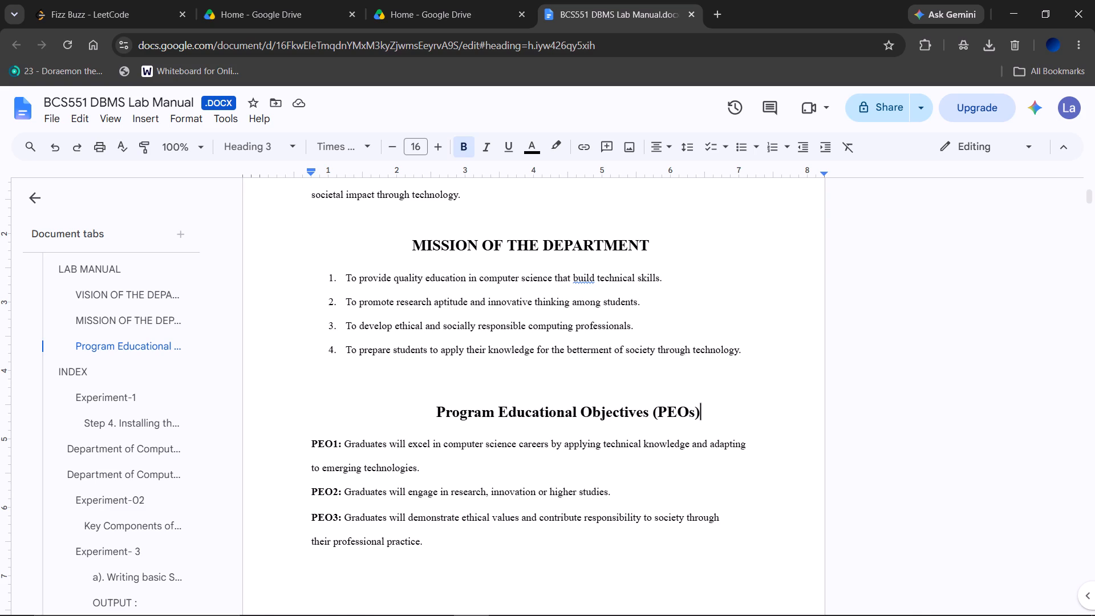
click(436, 416)
key(BackSpace)
key(BackSpace)
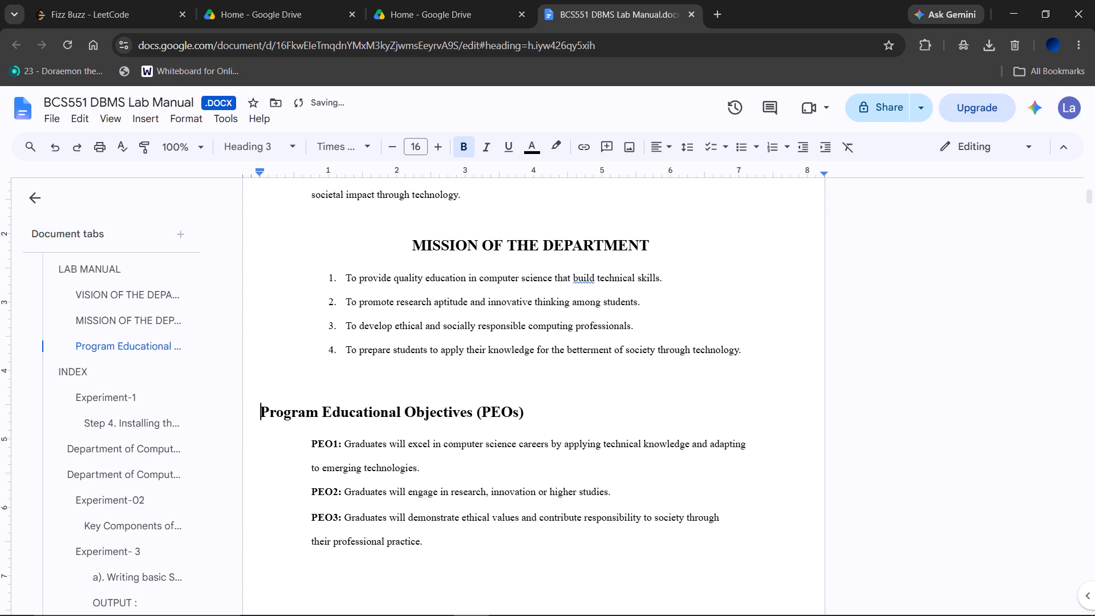
drag(539, 419, 269, 408)
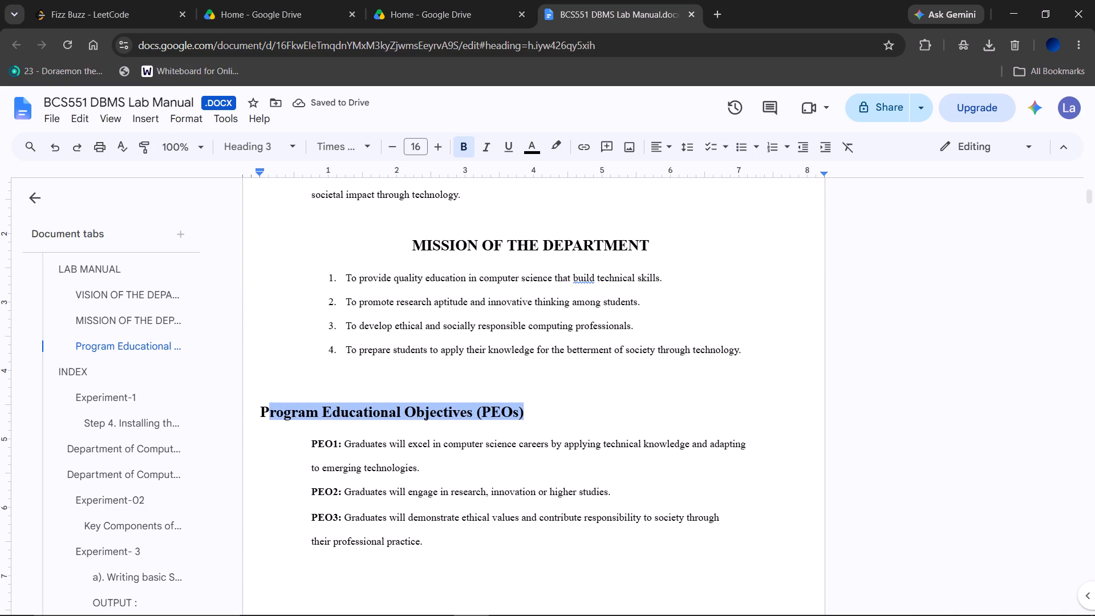
drag(269, 408, 254, 405)
click(668, 138)
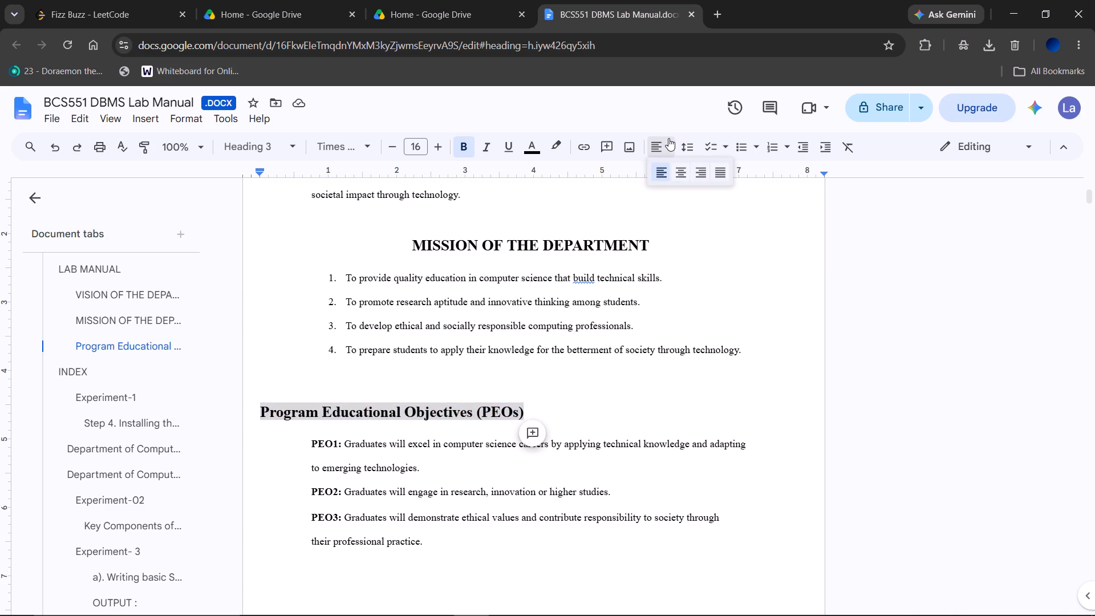
click(675, 173)
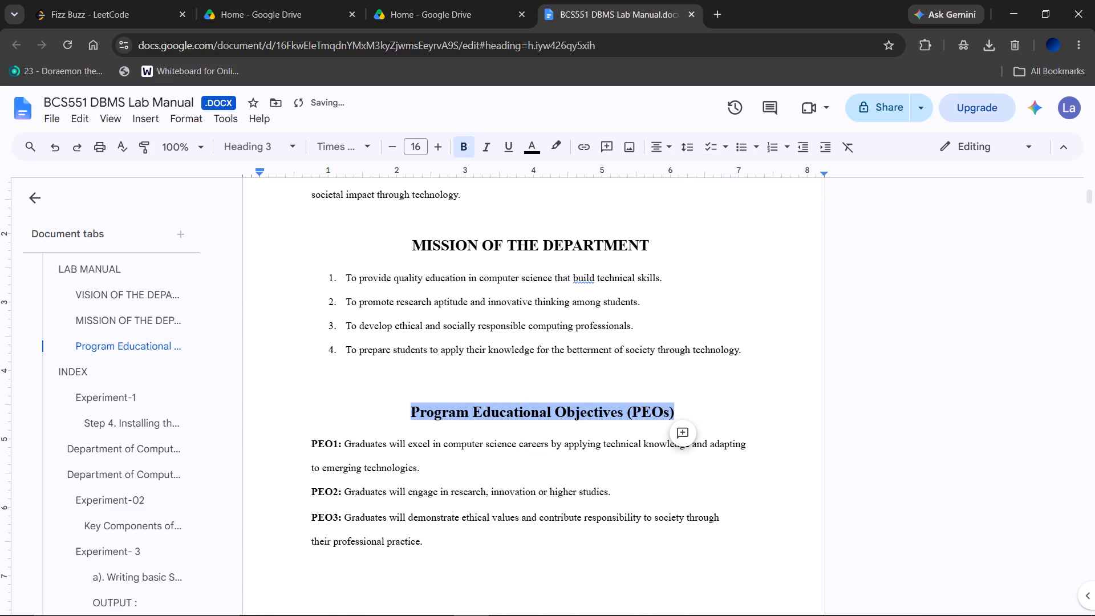
click(746, 411)
Delete the empty content of page 3 so the PROGRAMME OUTCOMES (POs) section moves up behind the PEO3 entry.
scroll(746, 411, down, 3)
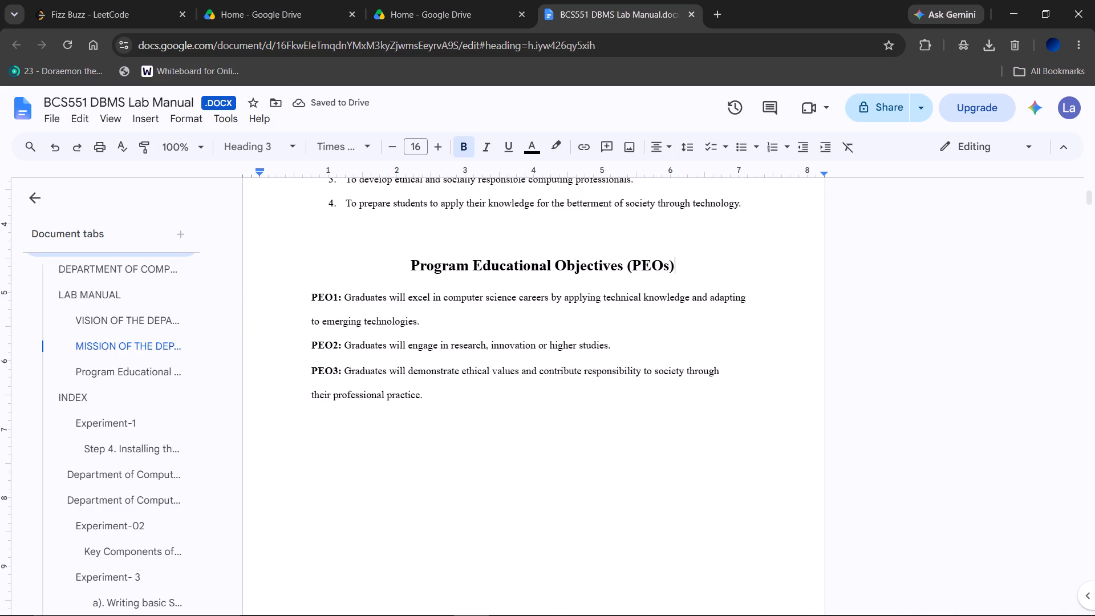
scroll(746, 411, down, 5)
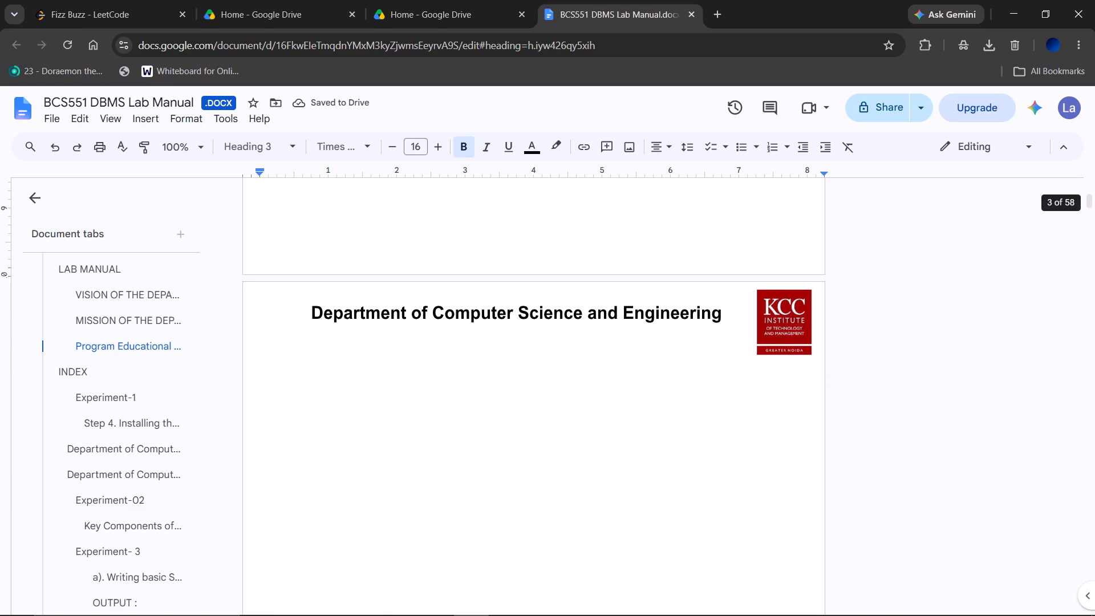
click(658, 393)
key(BackSpace)
key(BackSpace)
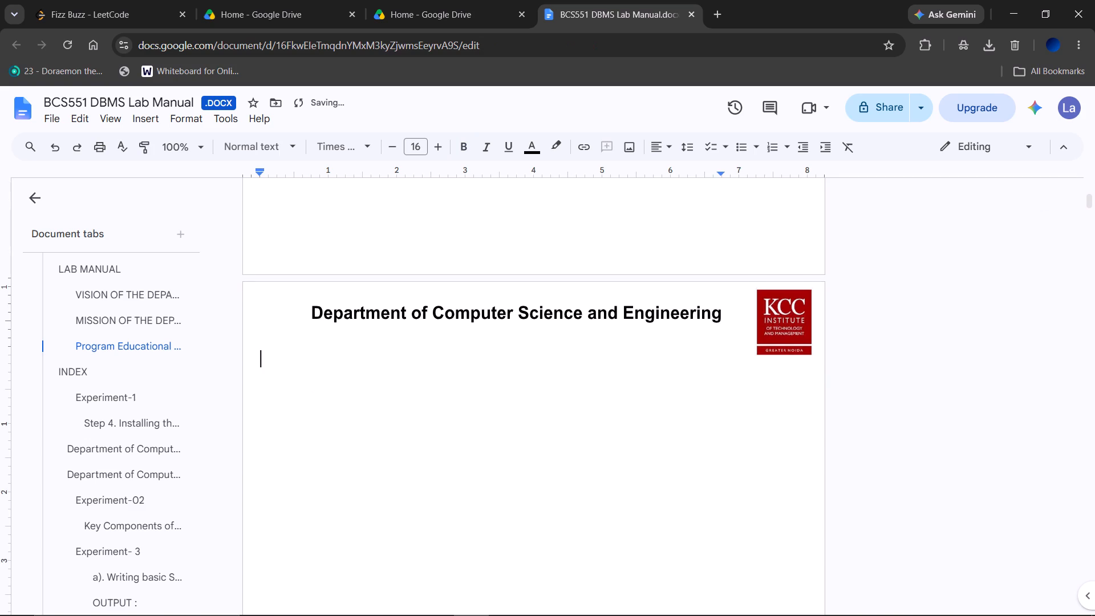
key(BackSpace)
click(669, 579)
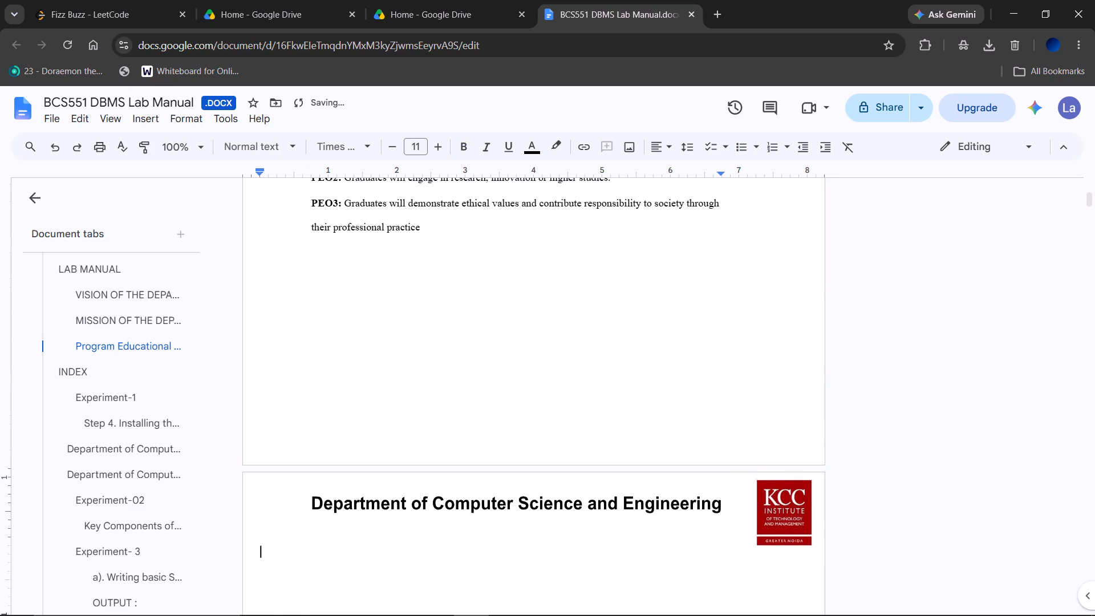
key(Delete)
Insert blank lines after the PEO3 entry until the PROGRAMME OUTCOMES (POs) heading starts at the top of page 3.
scroll(669, 579, up, 1)
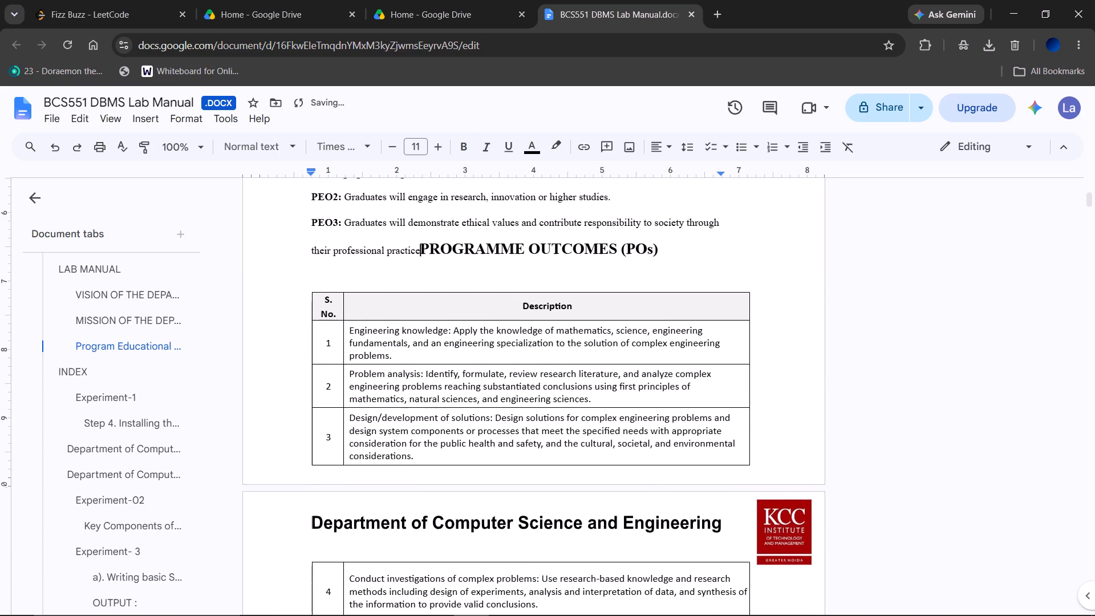
scroll(669, 579, up, 1)
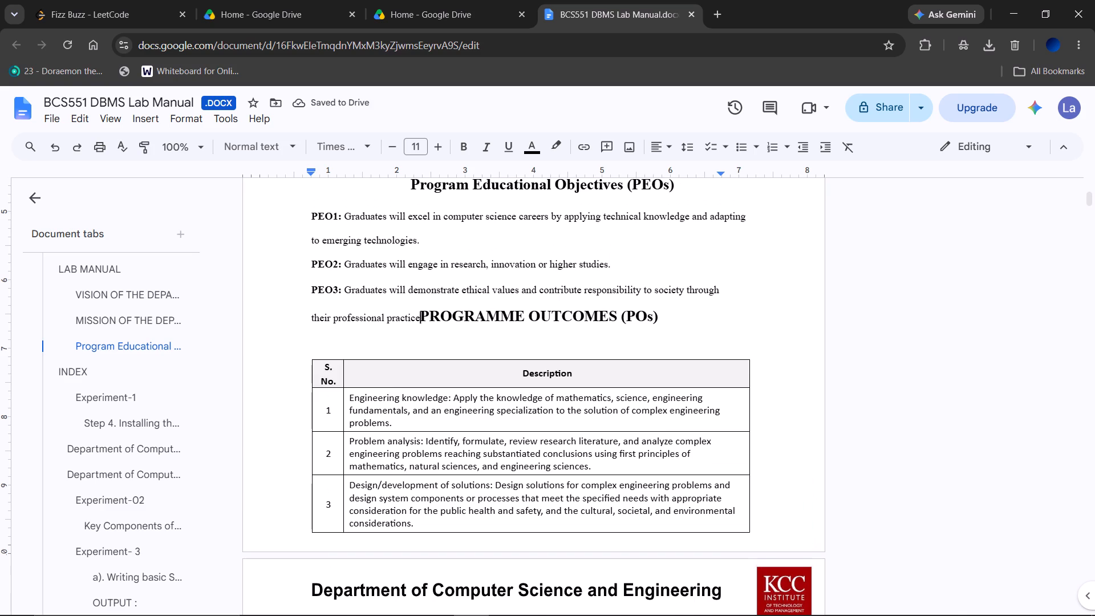
key(Return)
key(Return)
key(Return)
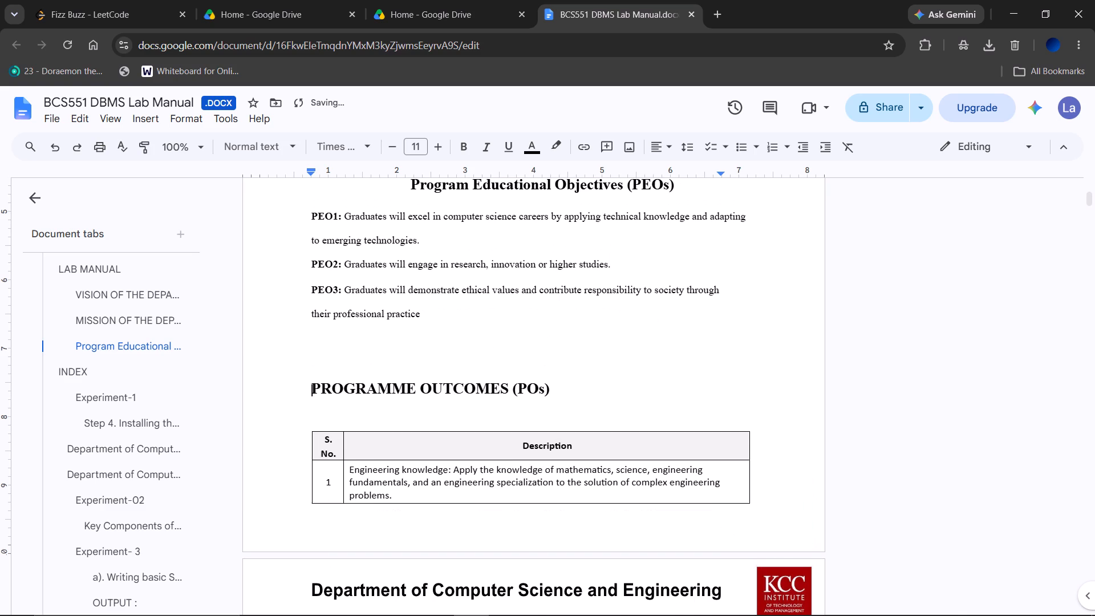
key(Return)
key(Return)
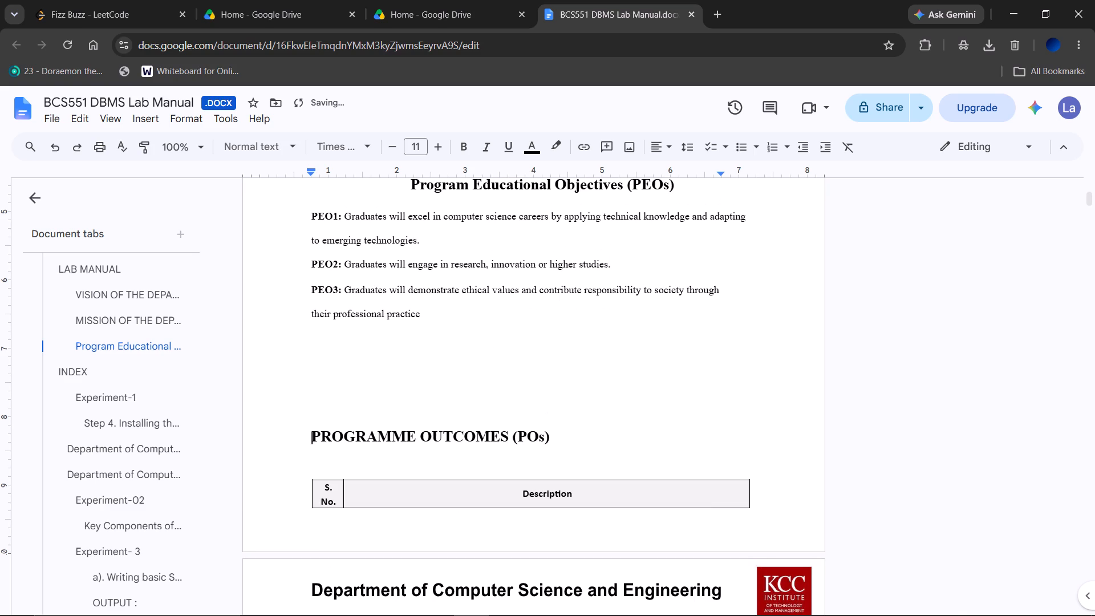
key(Return)
key(Return)
key(Return)
key(Return)
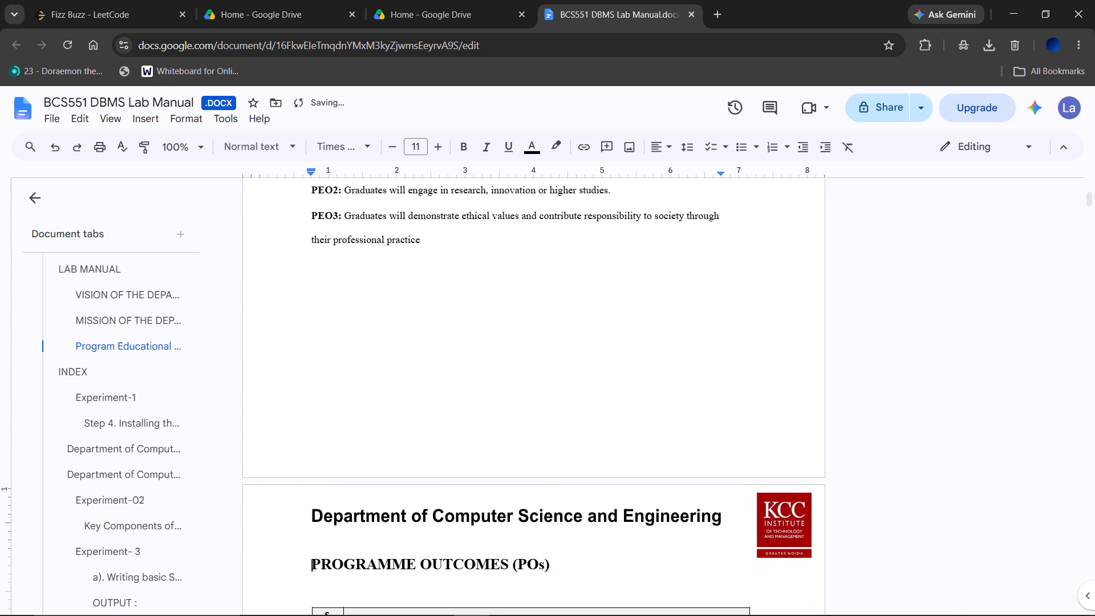
Centre-align the PROGRAMME OUTCOMES (POs) heading on page 3.
scroll(669, 579, down, 3)
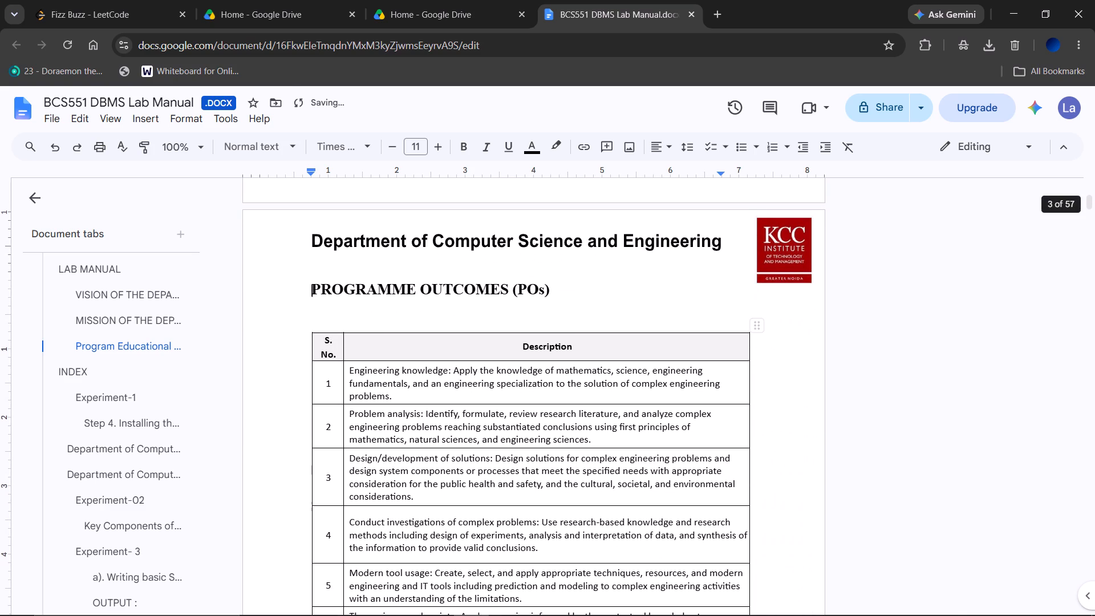
click(663, 144)
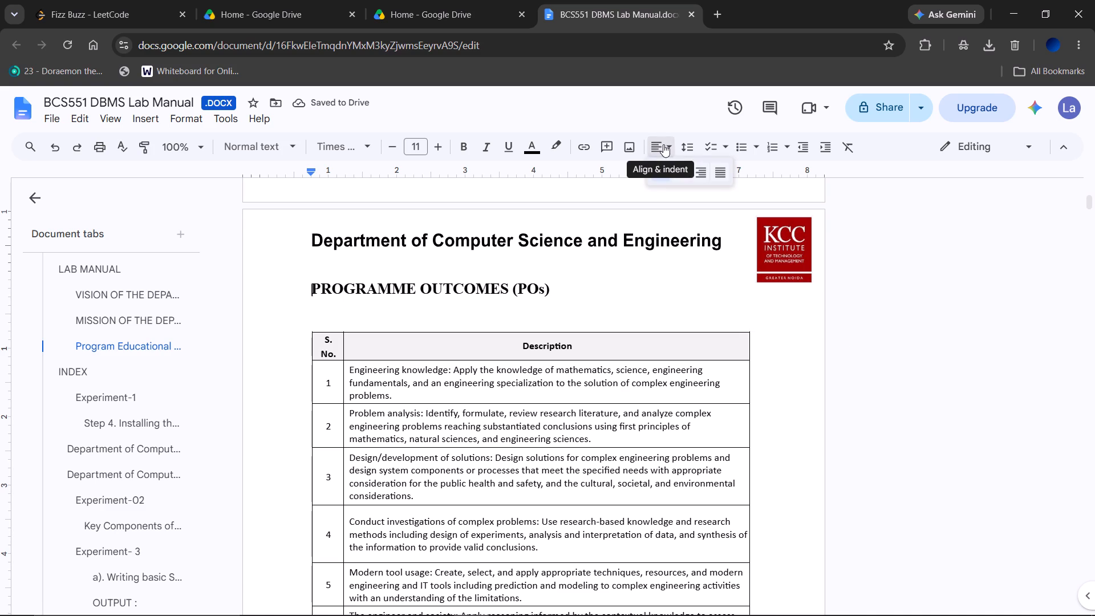
click(676, 165)
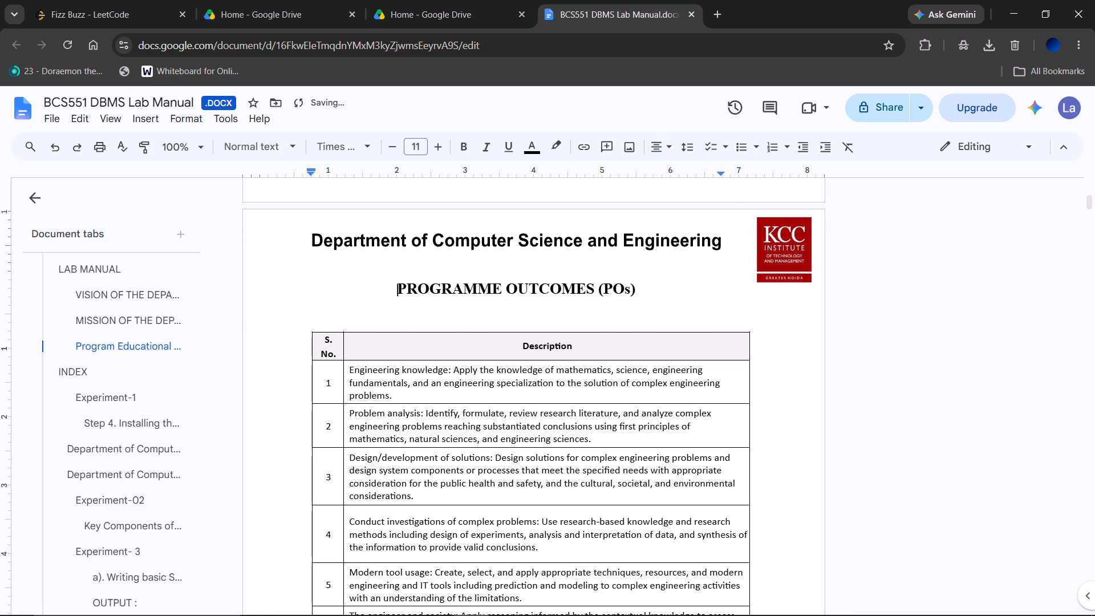
Delete the empty line between the PROGRAMME OUTCOMES (POs) heading and its table.
scroll(636, 318, down, 1)
click(488, 277)
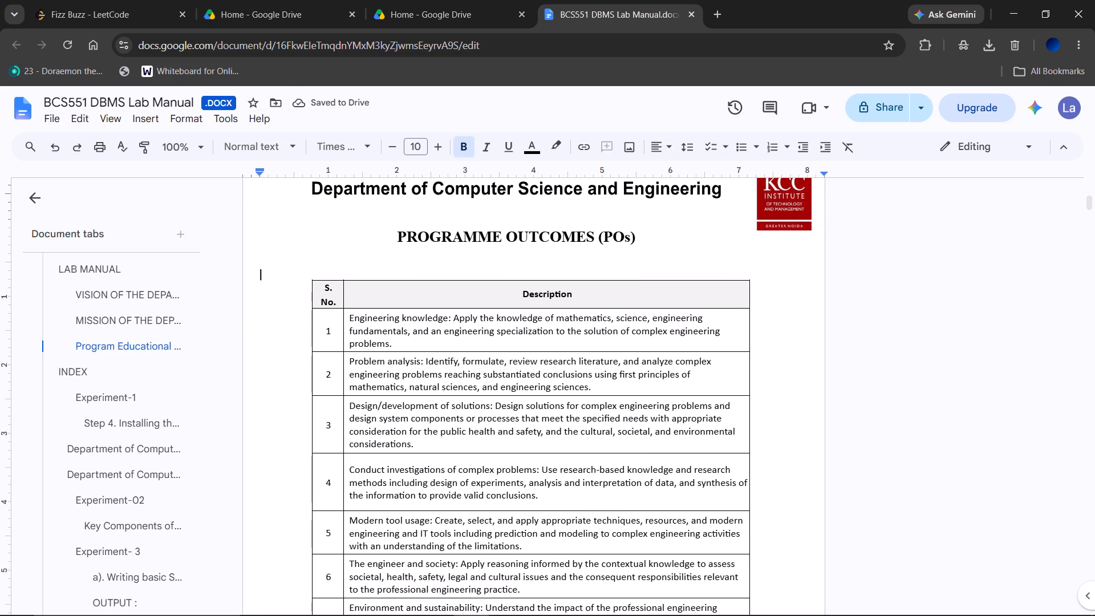
key(BackSpace)
scroll(488, 277, down, 8)
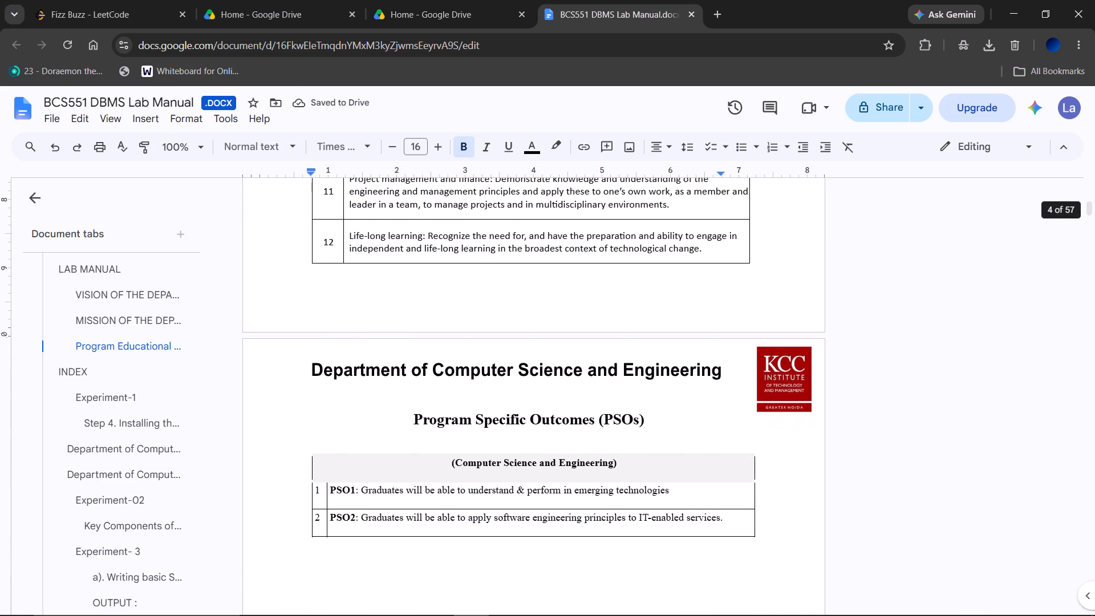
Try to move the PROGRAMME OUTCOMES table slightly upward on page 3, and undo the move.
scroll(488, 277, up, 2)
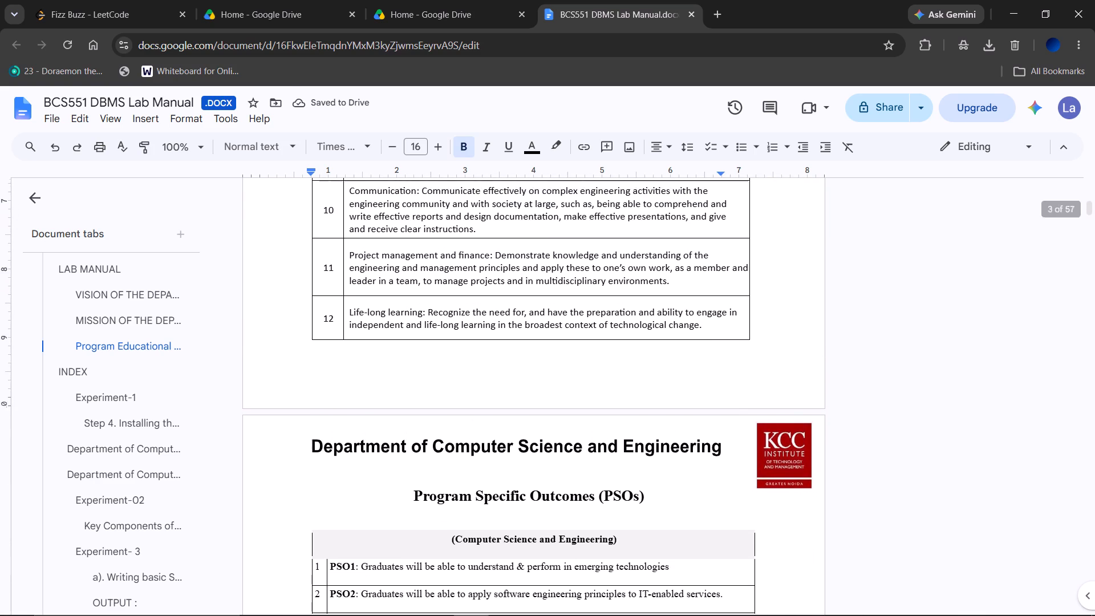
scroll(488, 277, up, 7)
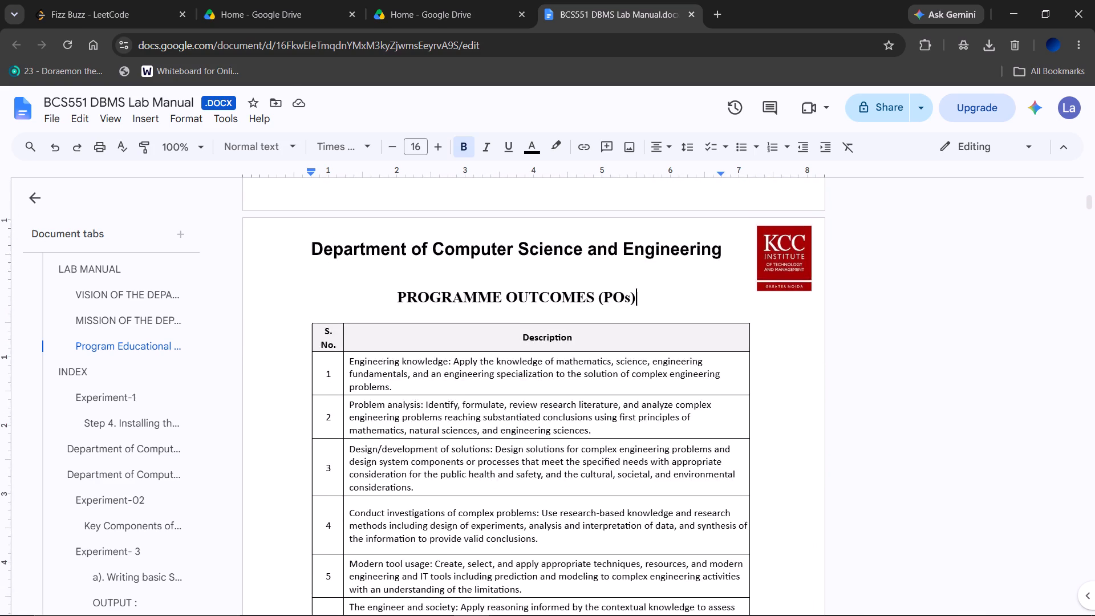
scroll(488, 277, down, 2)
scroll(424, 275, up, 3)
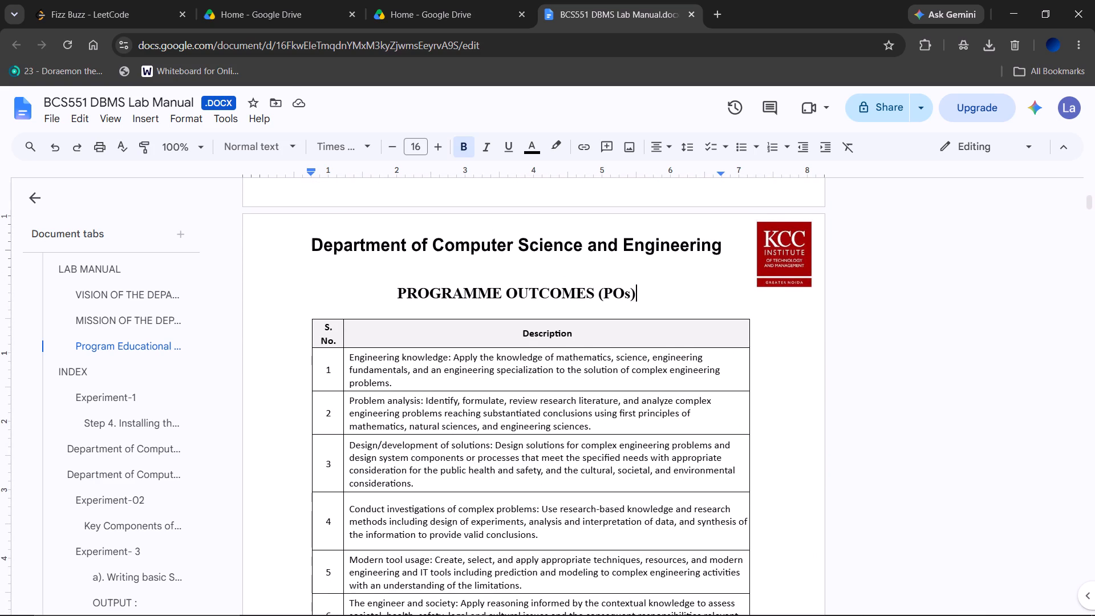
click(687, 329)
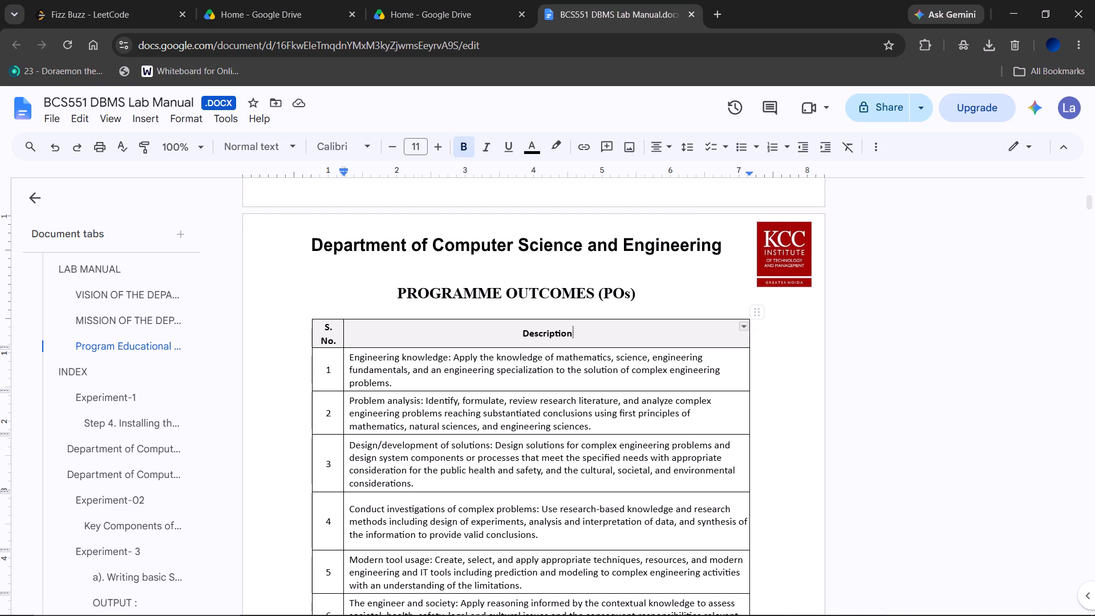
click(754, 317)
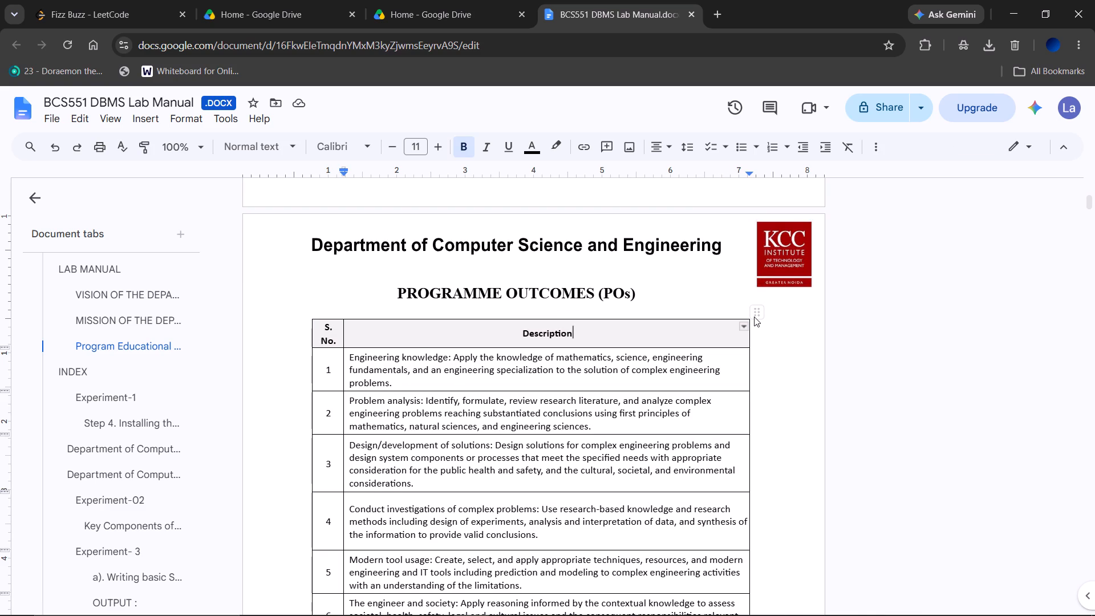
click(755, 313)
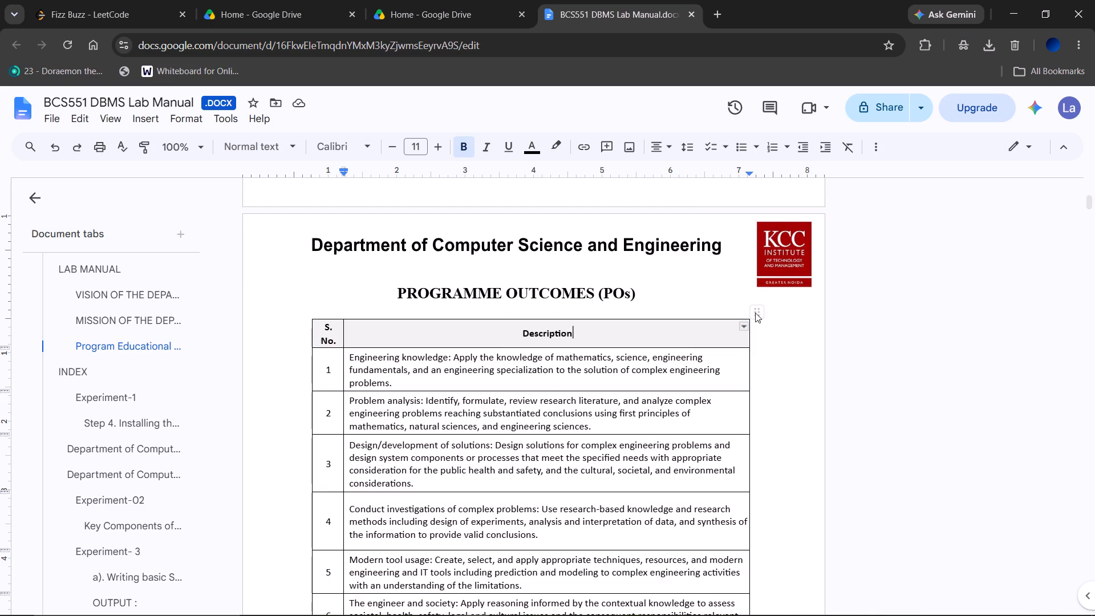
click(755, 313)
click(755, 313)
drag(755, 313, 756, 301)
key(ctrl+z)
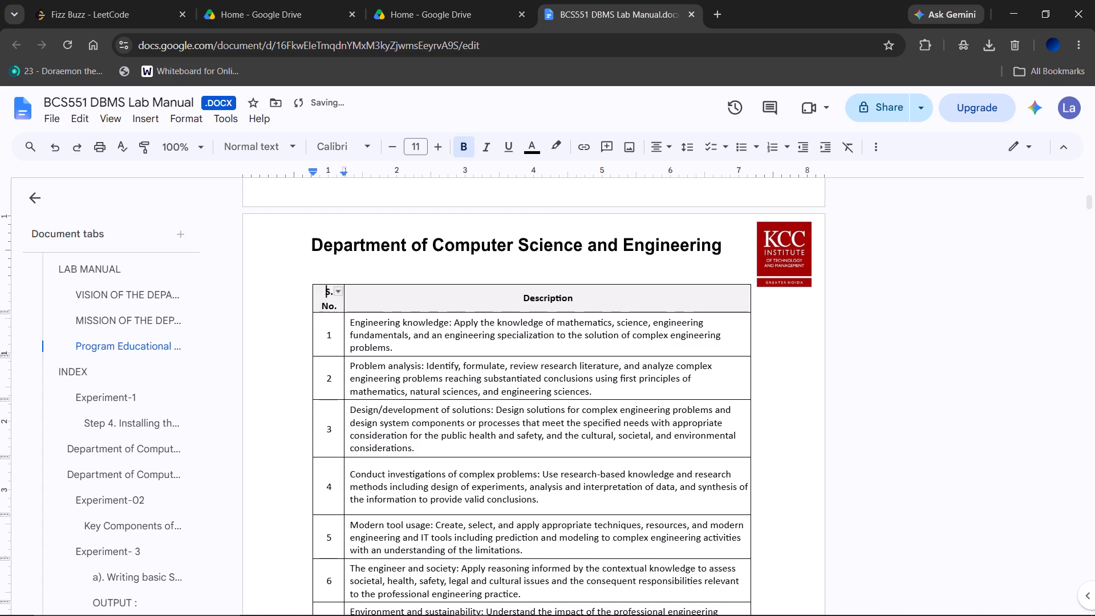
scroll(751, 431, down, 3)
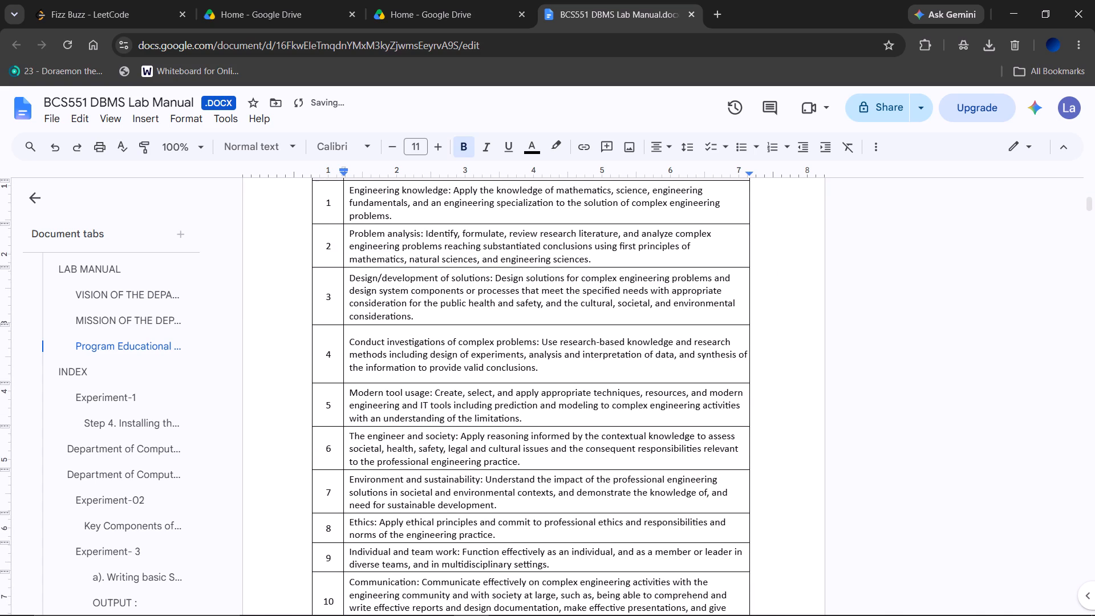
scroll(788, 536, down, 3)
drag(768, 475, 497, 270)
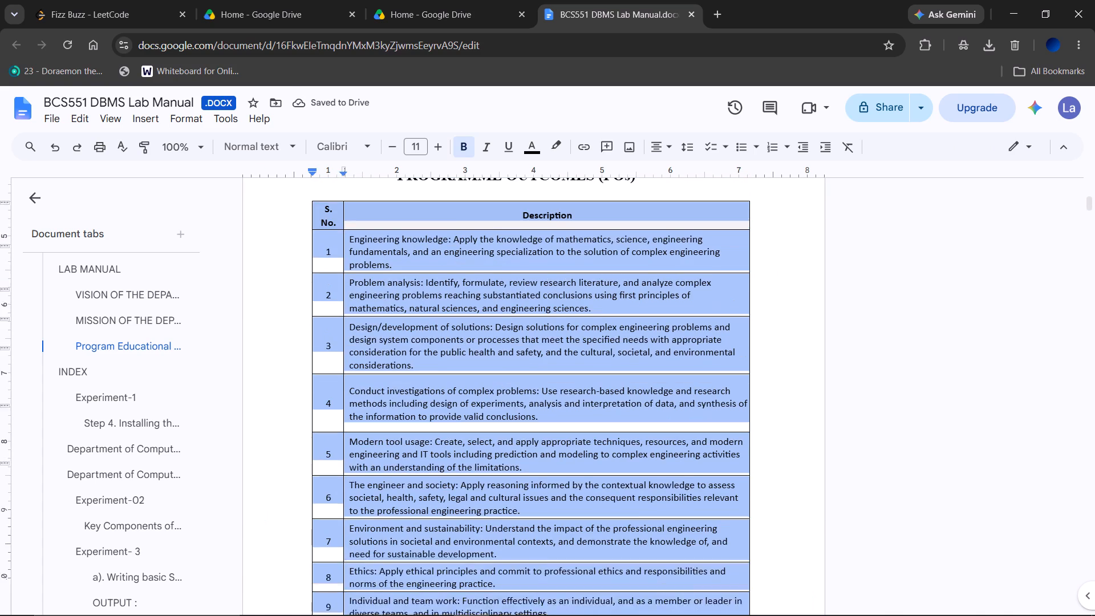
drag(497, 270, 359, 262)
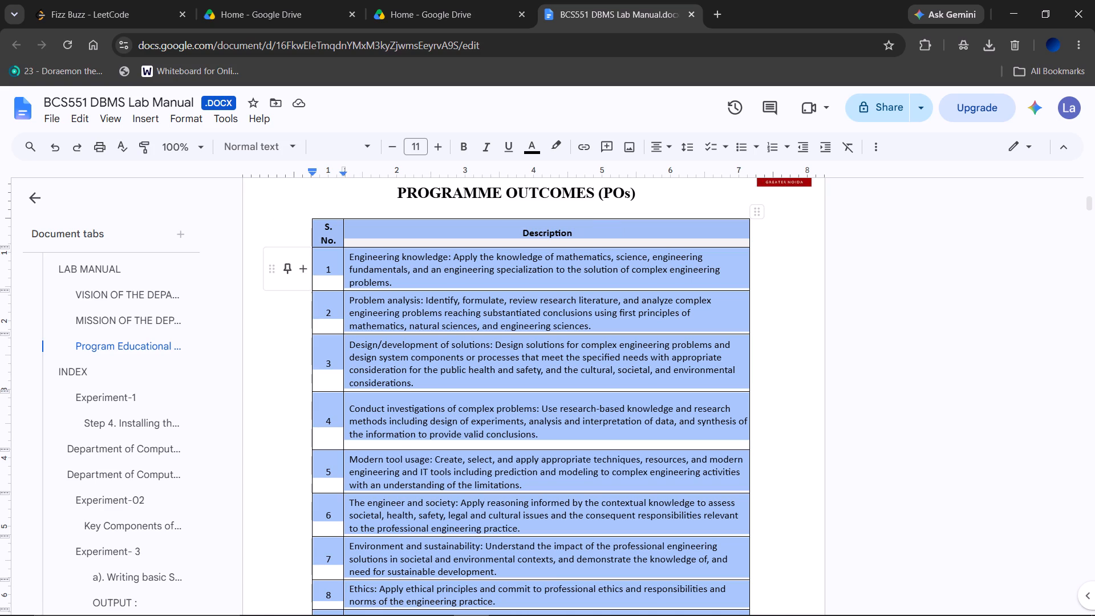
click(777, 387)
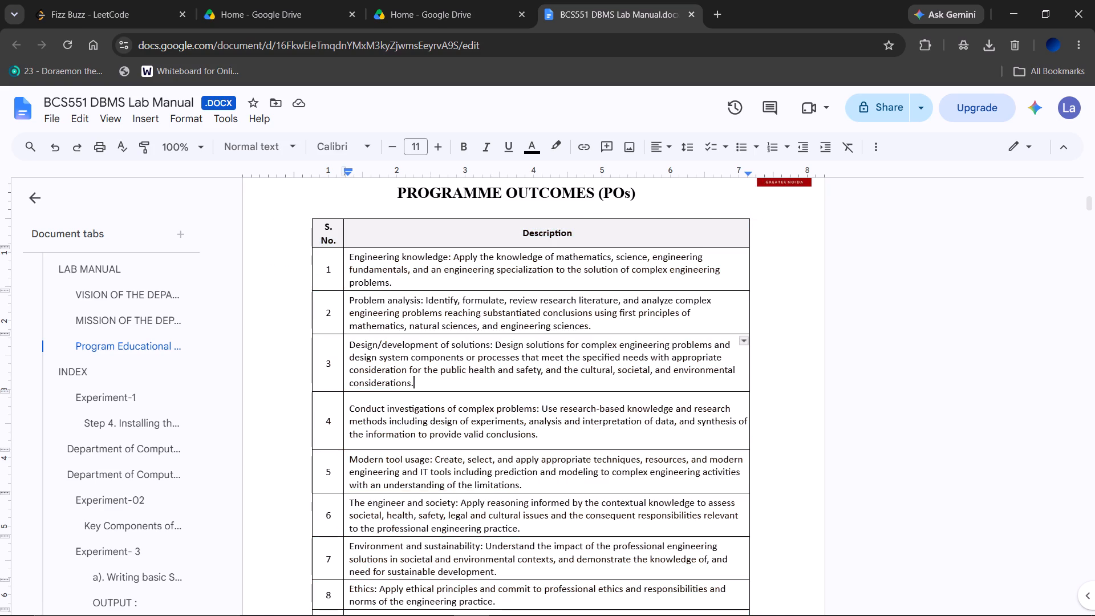
Review the layout of the PROGRAMME OUTCOMES table on page 3 and the Program Specific Outcomes (PSOs) page after it.
scroll(777, 387, down, 3)
scroll(777, 387, up, 1)
scroll(777, 387, down, 3)
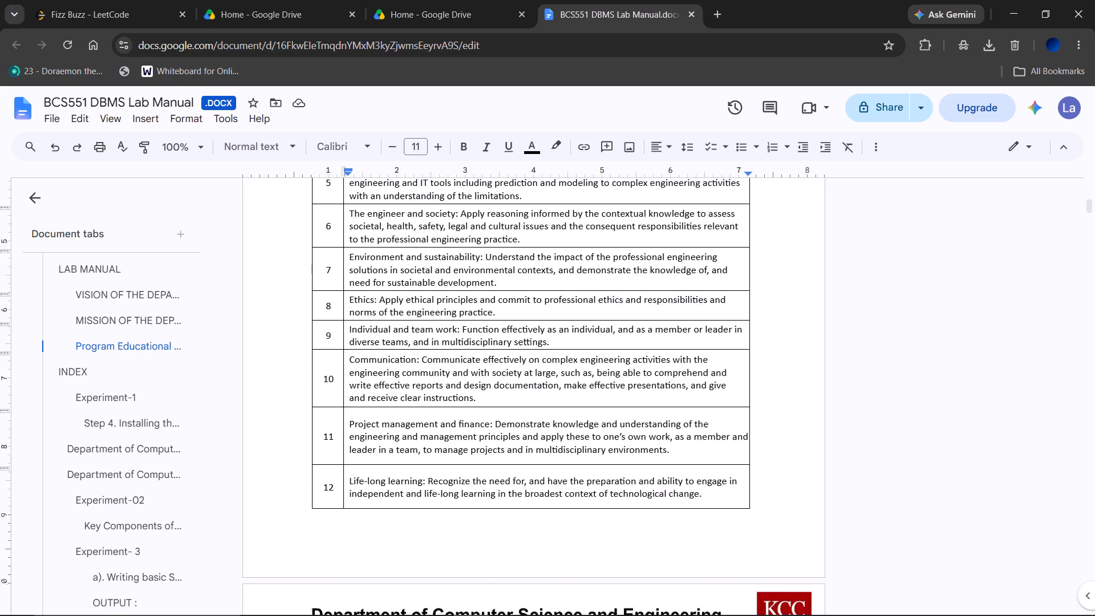
scroll(777, 387, down, 8)
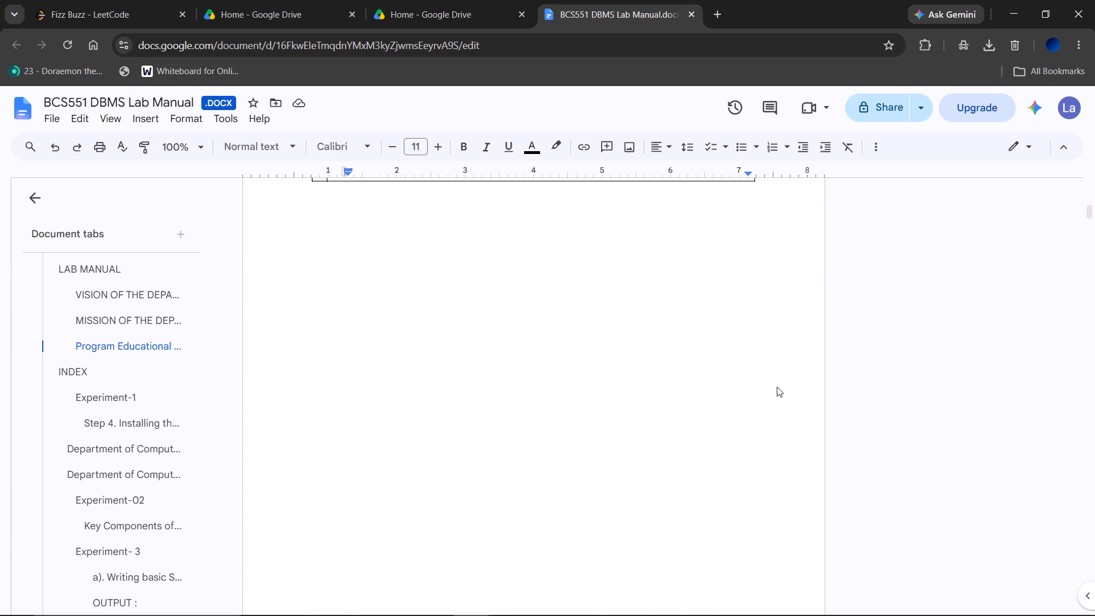
scroll(777, 387, down, 4)
scroll(777, 387, up, 5)
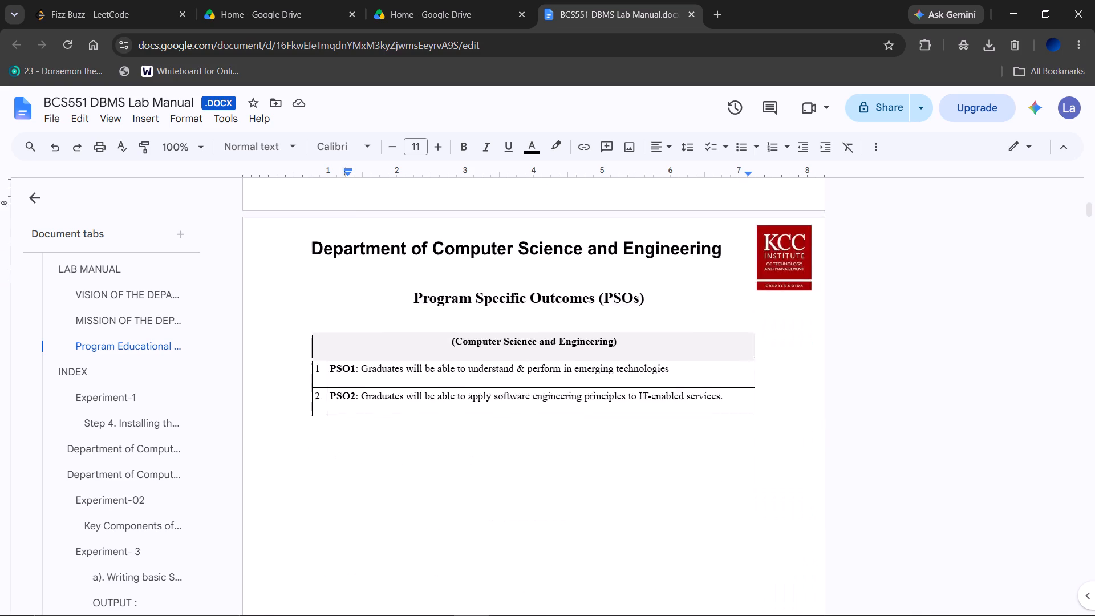
scroll(777, 387, up, 10)
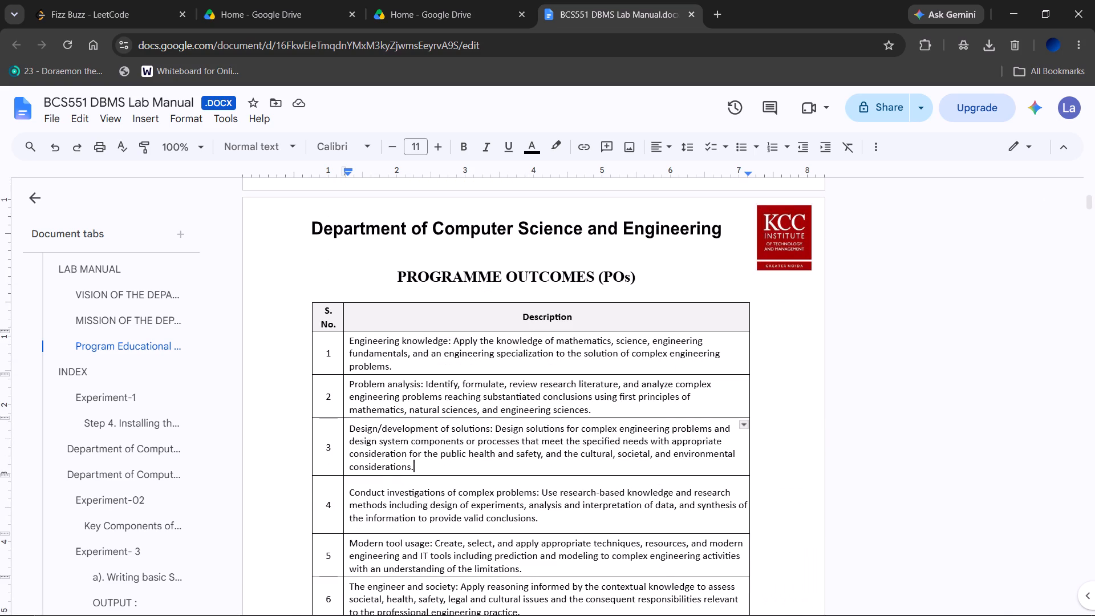
Reduce the font size of the PROGRAMME OUTCOMES (POs) heading and its whole table by one step.
scroll(777, 387, down, 2)
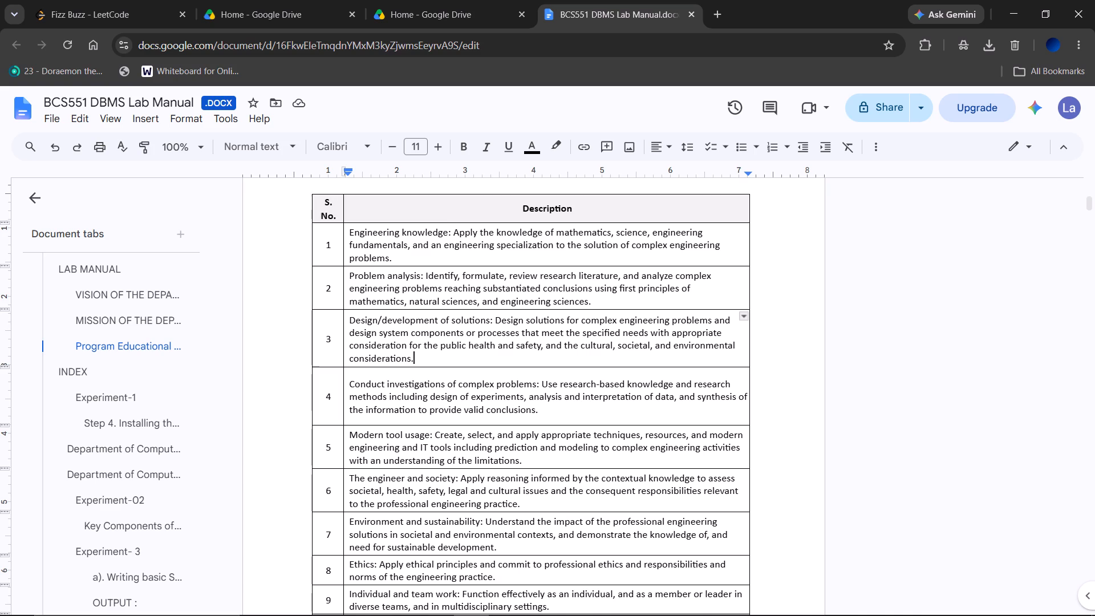
drag(338, 187, 561, 343)
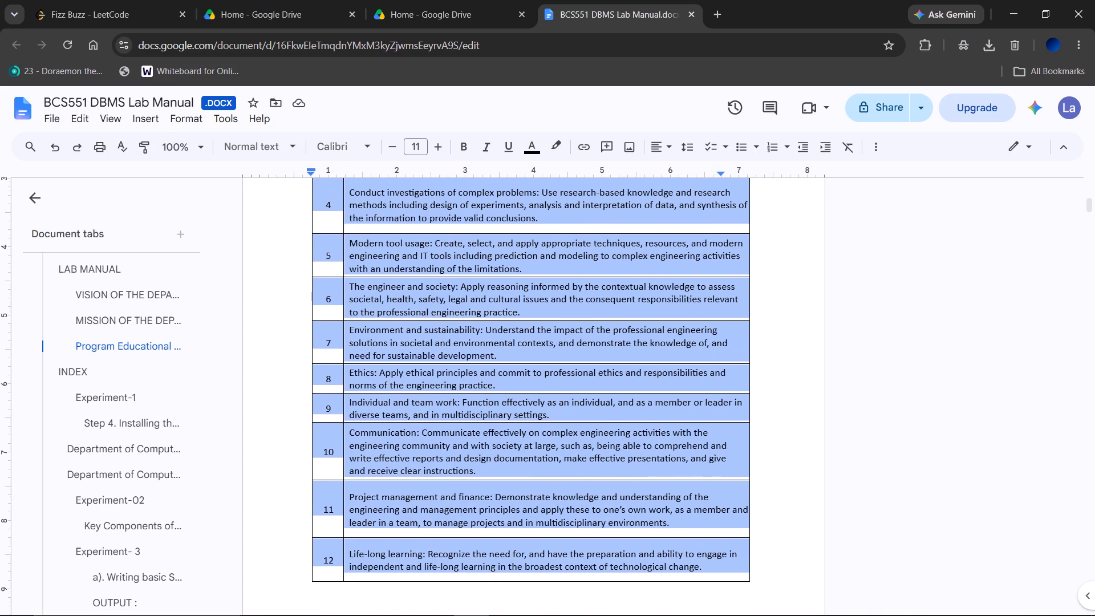
drag(561, 343, 605, 379)
scroll(605, 379, up, 5)
scroll(605, 379, down, 1)
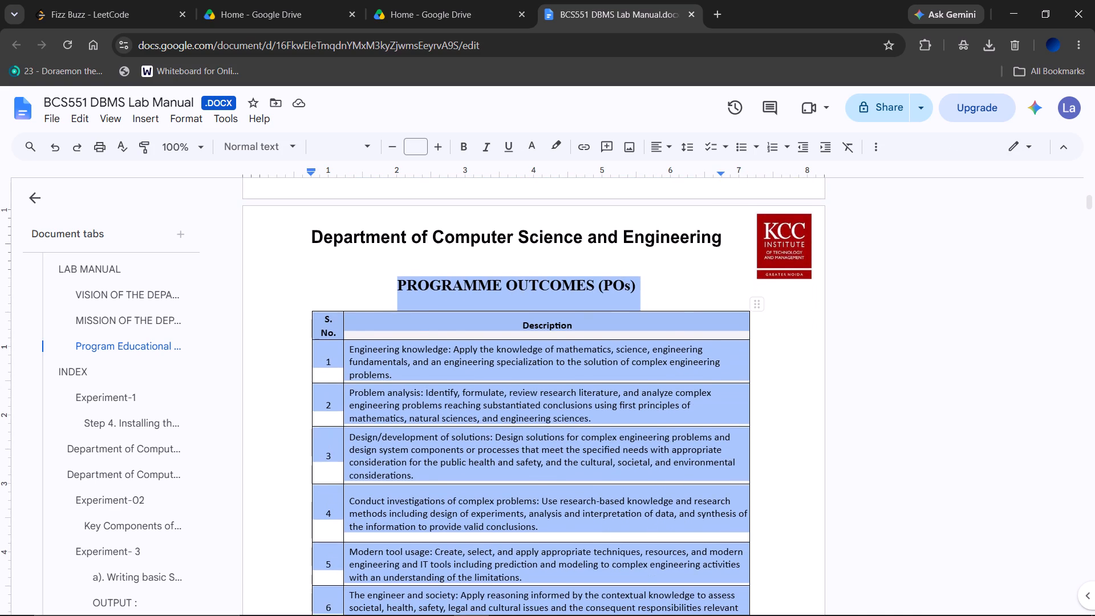
click(397, 145)
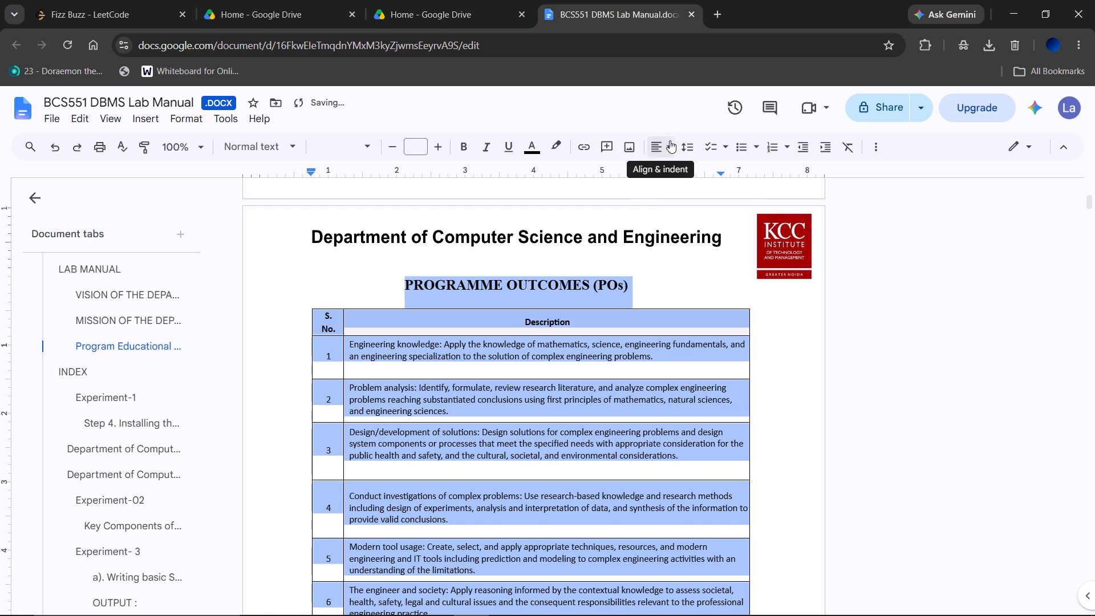
Set the line spacing of the PROGRAMME OUTCOMES (POs) heading and its table to Single.
click(691, 143)
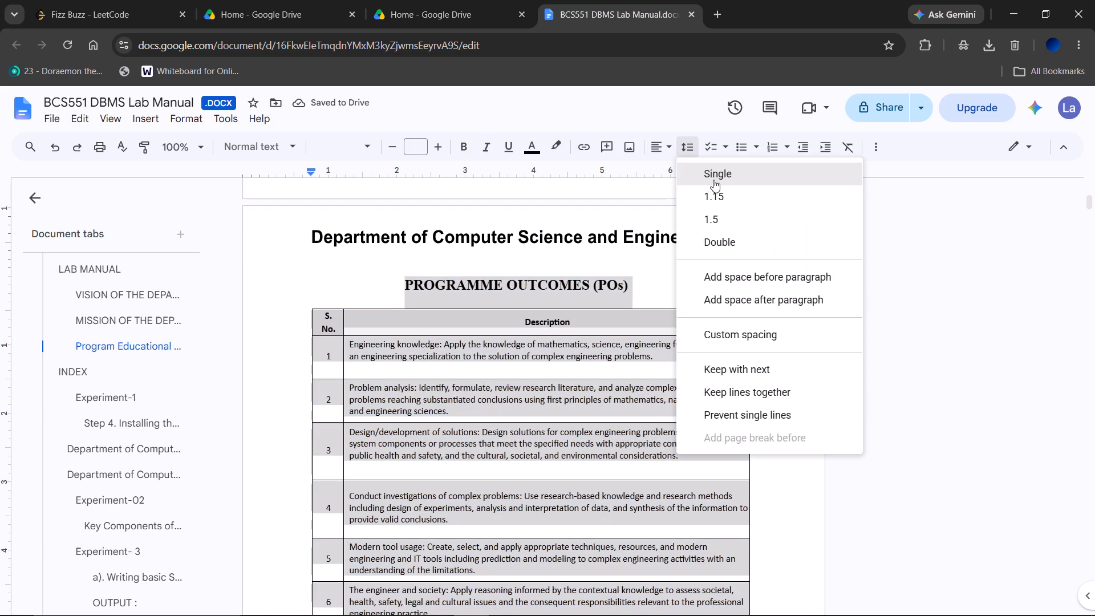
click(713, 180)
scroll(745, 391, down, 2)
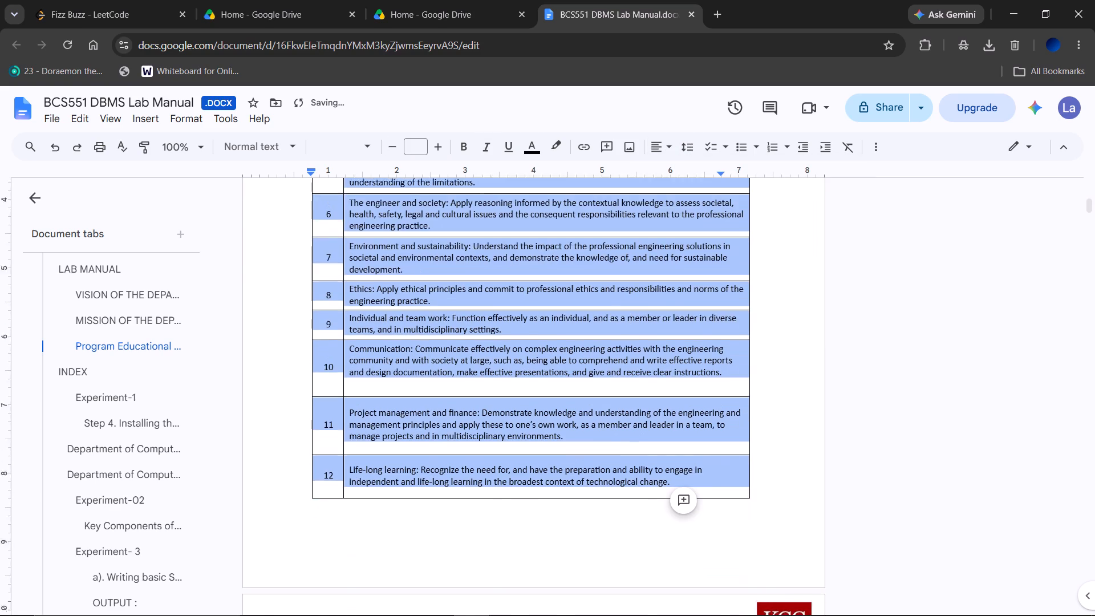
scroll(745, 391, down, 4)
click(571, 407)
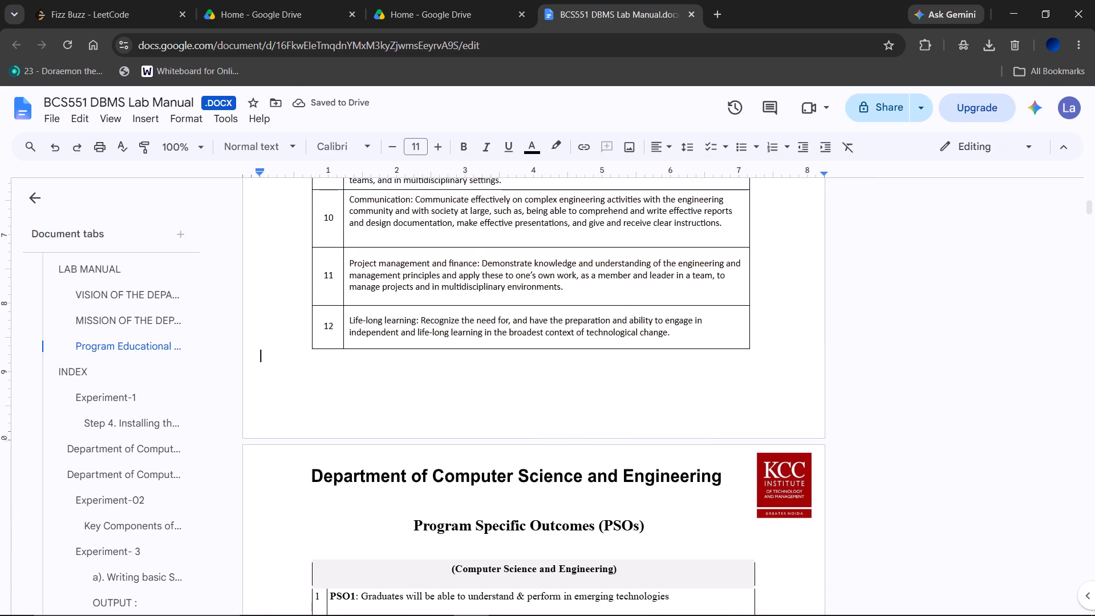
Shrink the heights of rows 1, 2 and 3 of the PROGRAMME OUTCOMES table to fit their text more closely.
scroll(571, 407, up, 7)
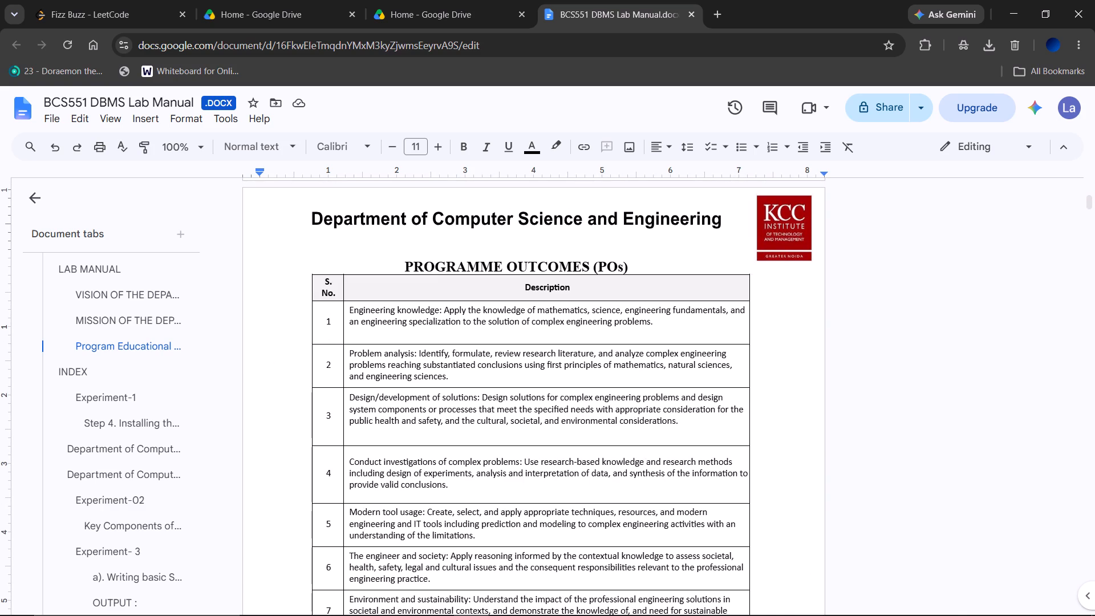
drag(325, 345, 323, 333)
drag(332, 374, 333, 368)
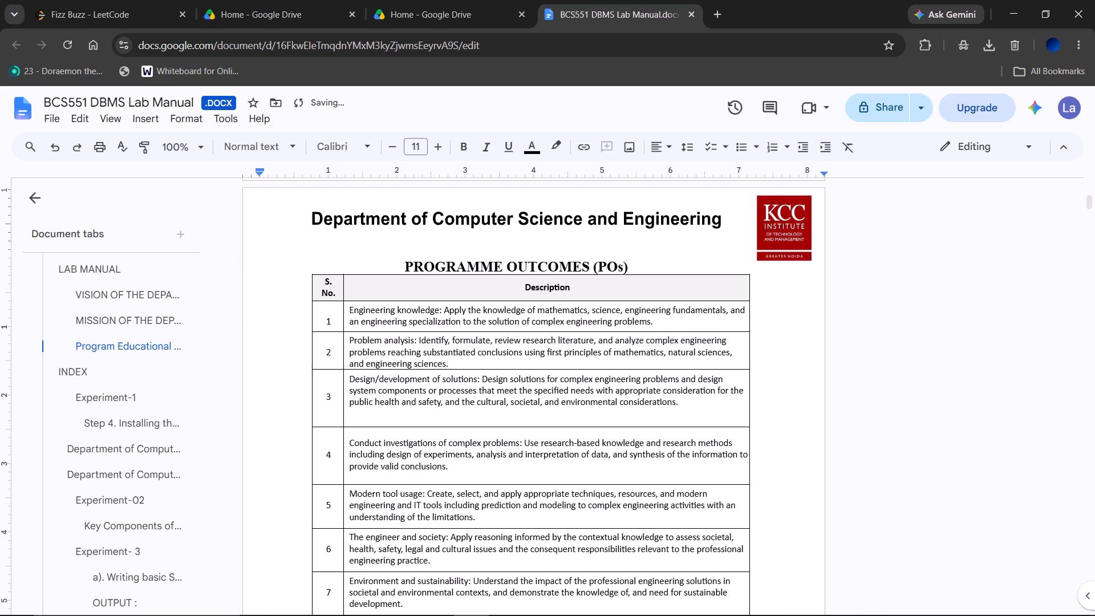
drag(329, 427, 328, 416)
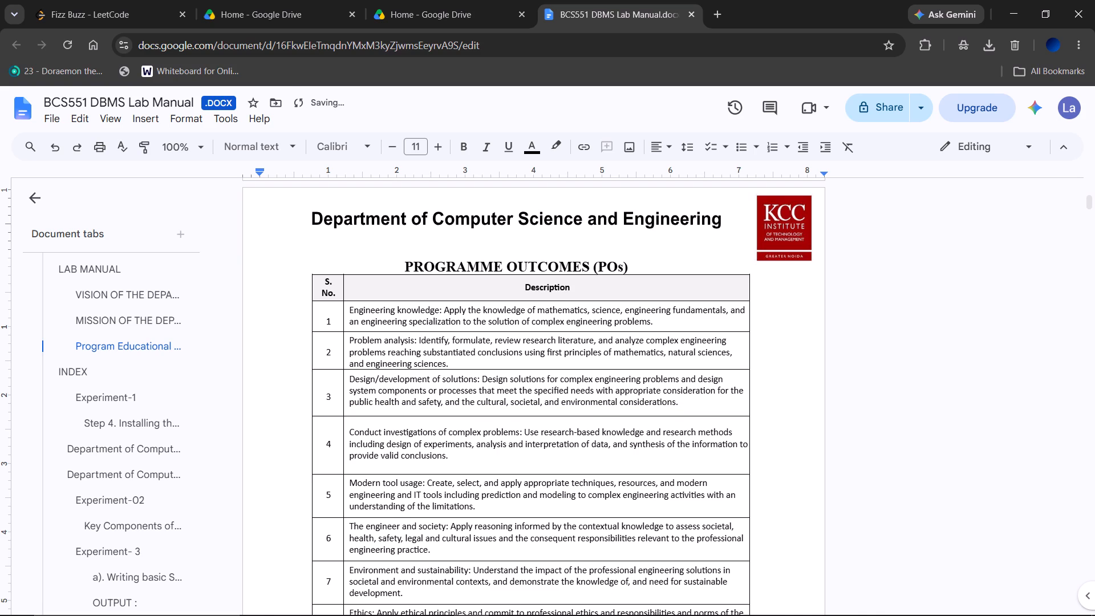
Widen the Description column of the PROGRAMME OUTCOMES table by about half an inch, extending its outer edge toward the page margin.
drag(749, 302, 773, 301)
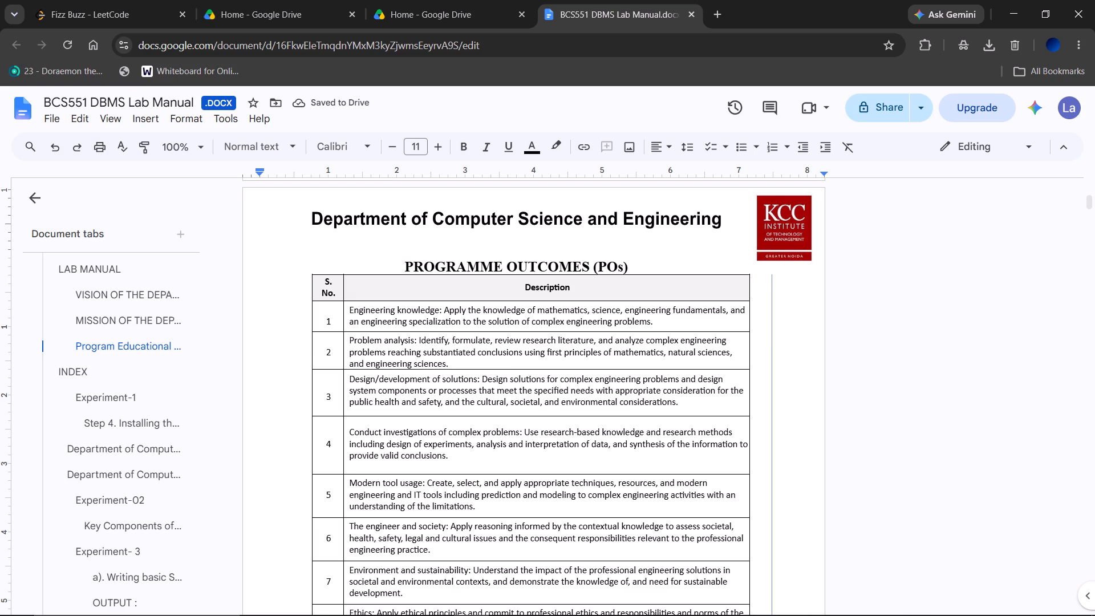
drag(773, 301, 774, 301)
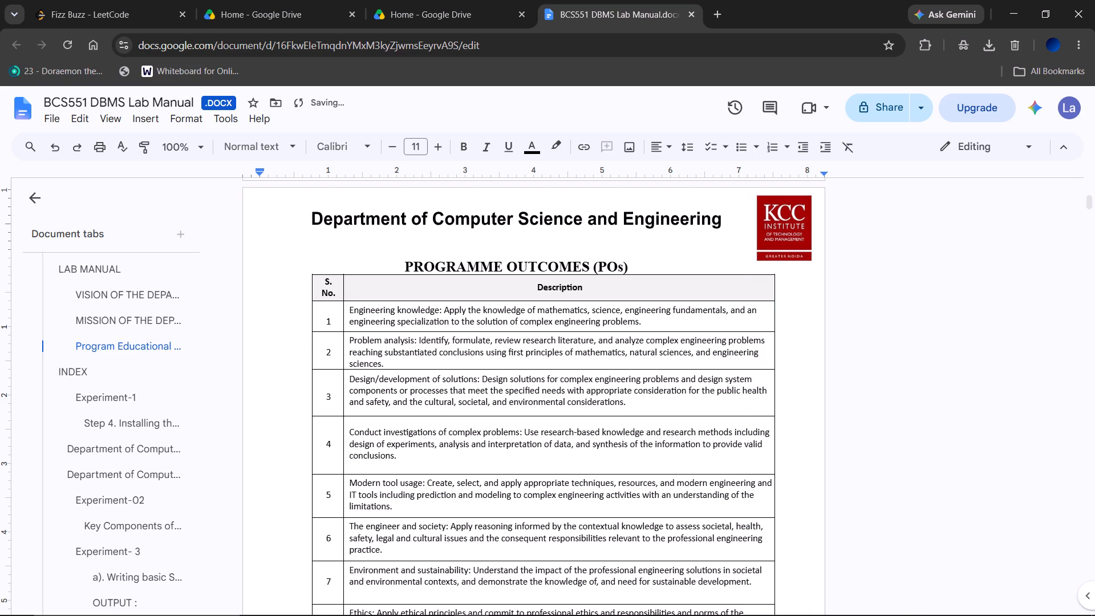
drag(773, 301, 776, 301)
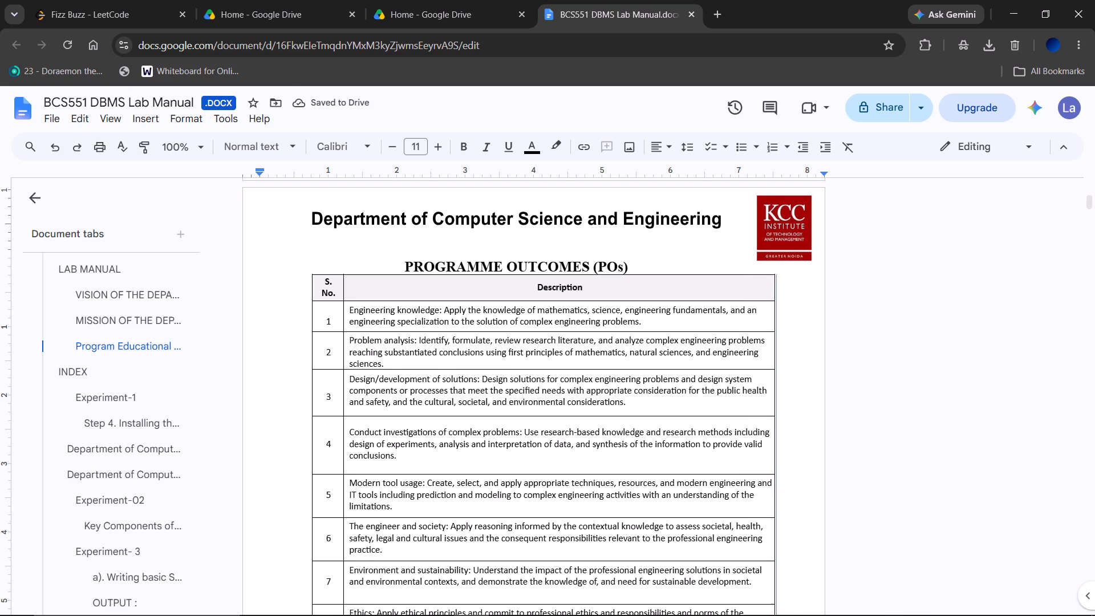
drag(776, 301, 785, 301)
Shrink the heights of rows 3, 4 and 5 of the PROGRAMME OUTCOMES table to fit their text more closely.
scroll(785, 301, down, 2)
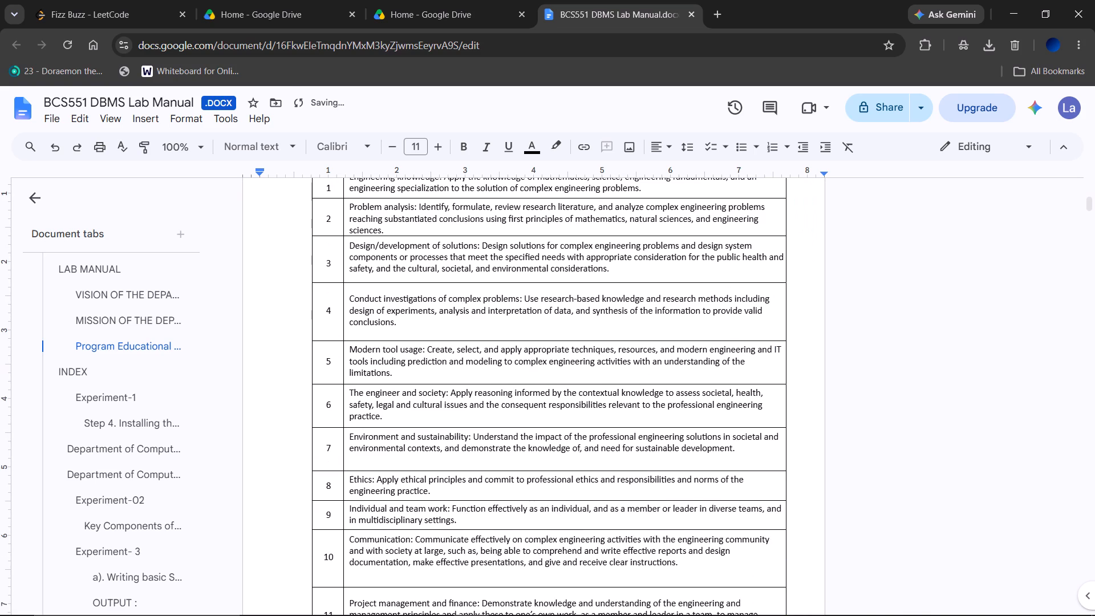
scroll(785, 301, up, 1)
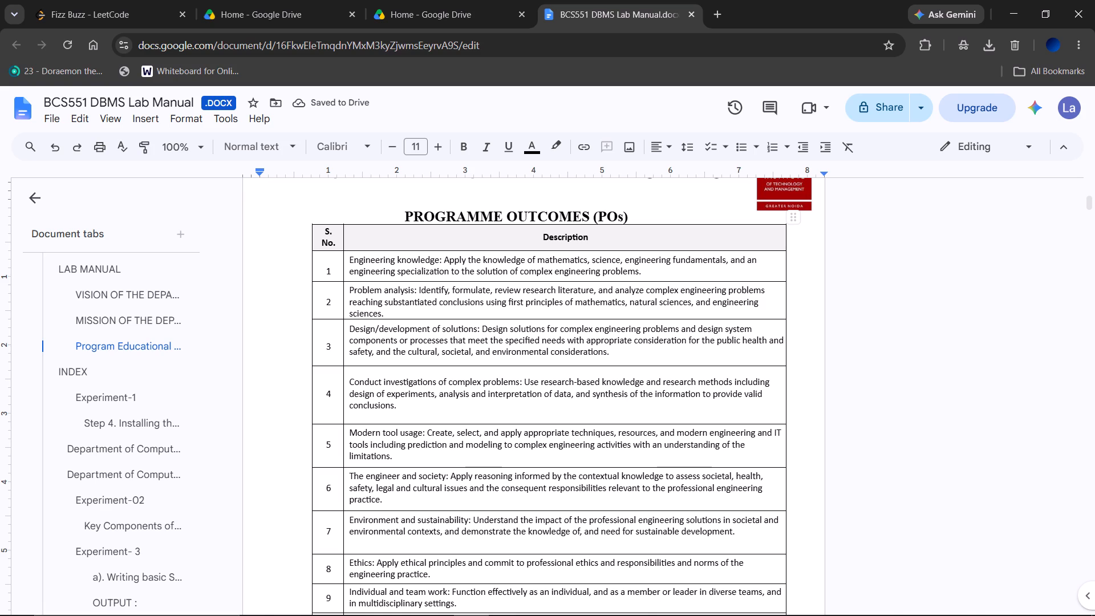
click(605, 367)
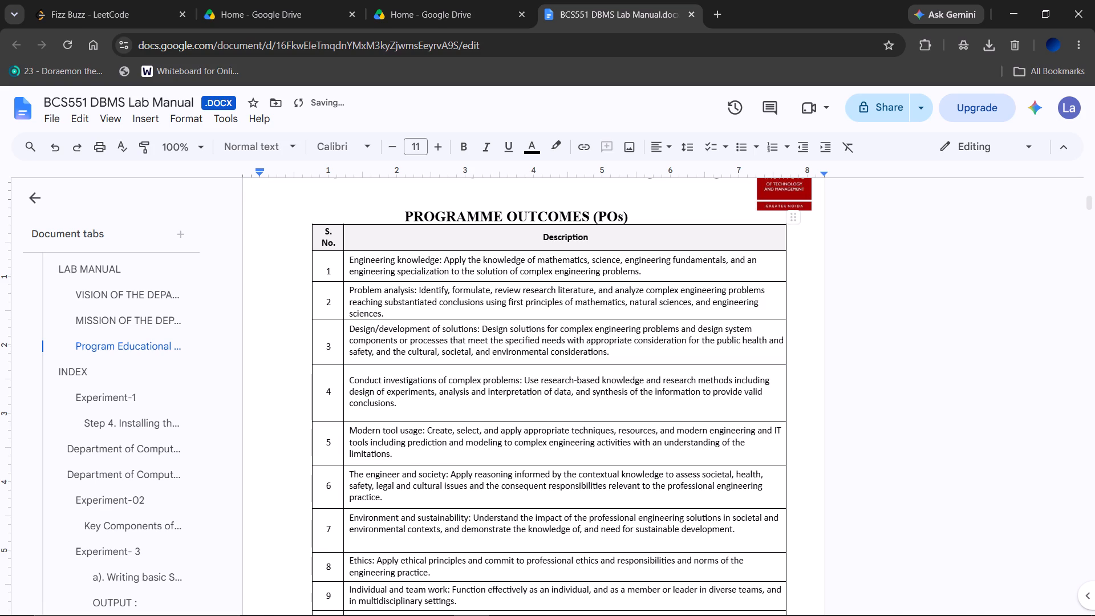
click(583, 424)
drag(583, 424, 586, 412)
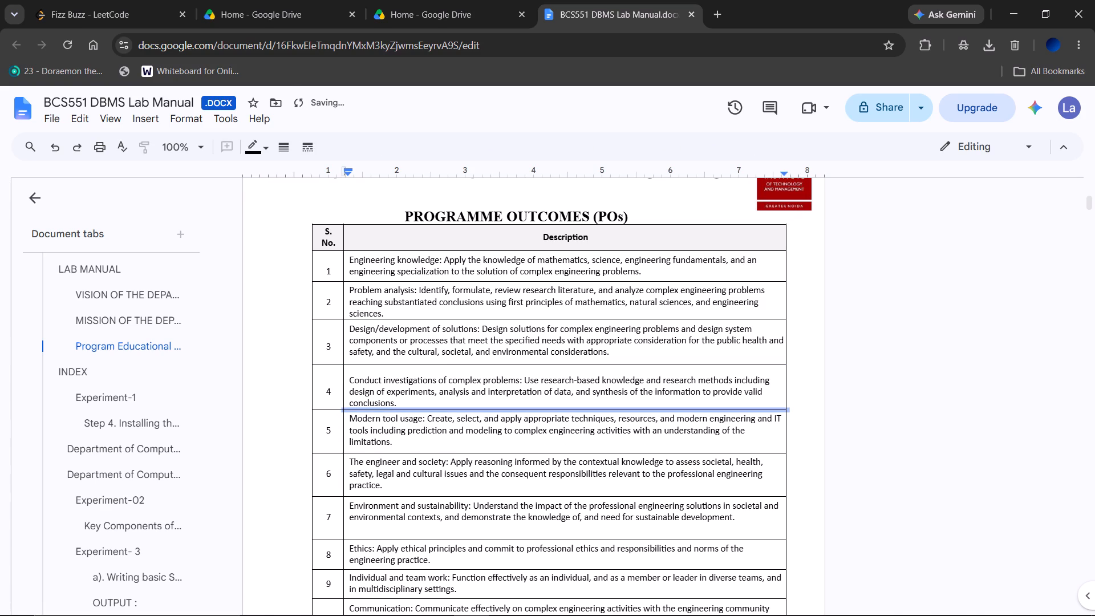
drag(574, 453, 576, 446)
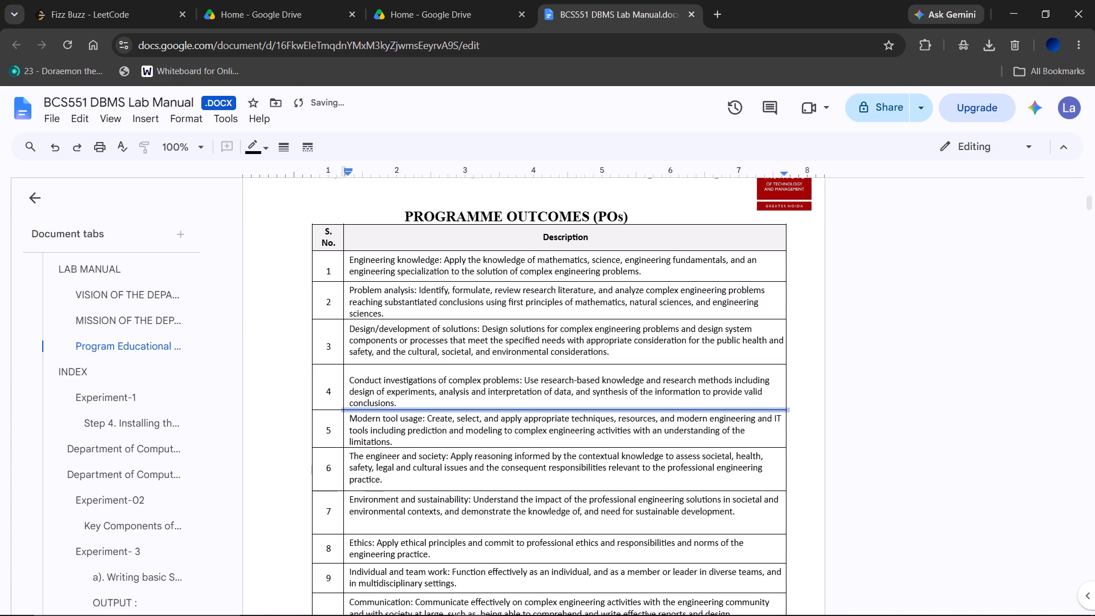
Reduce the heights of rows 6, 7 and 8 of the PROGRAMME OUTCOMES table to remove the spare space below their text.
scroll(576, 446, down, 1)
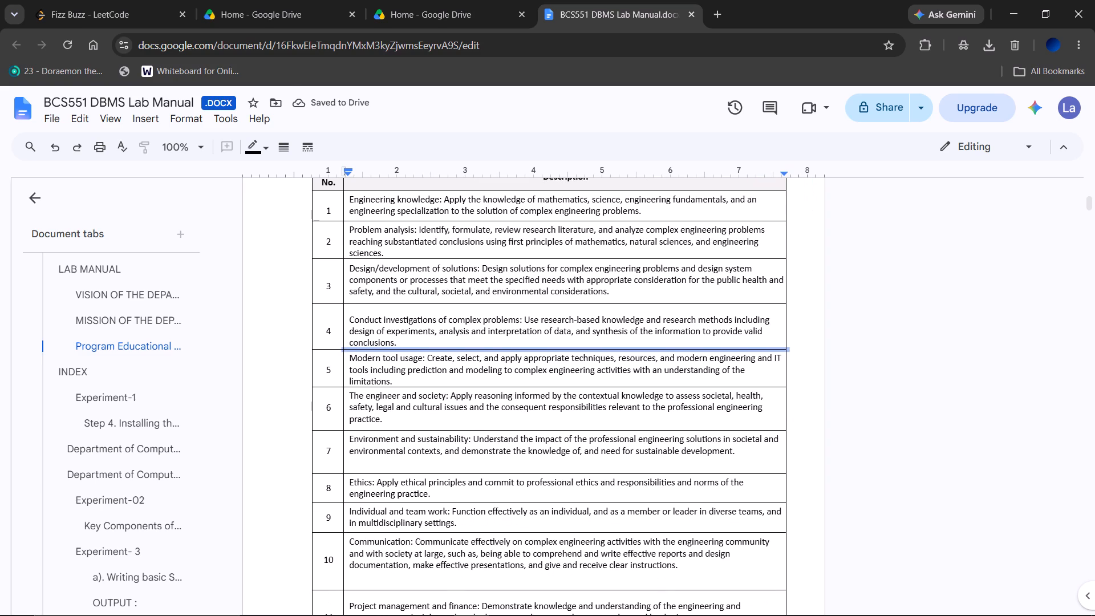
drag(576, 429, 577, 424)
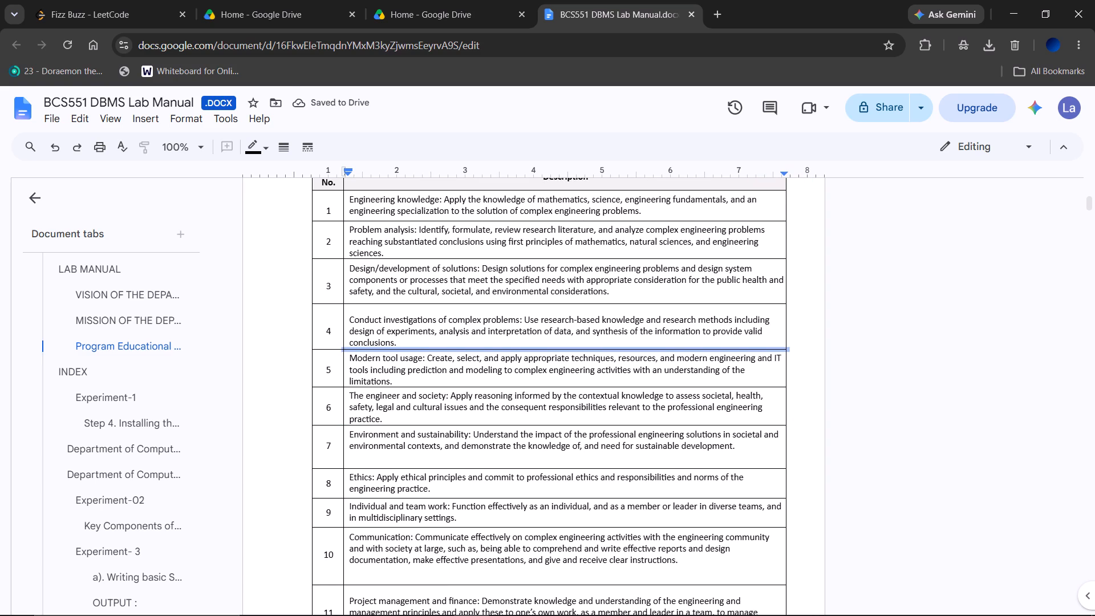
drag(566, 468, 566, 453)
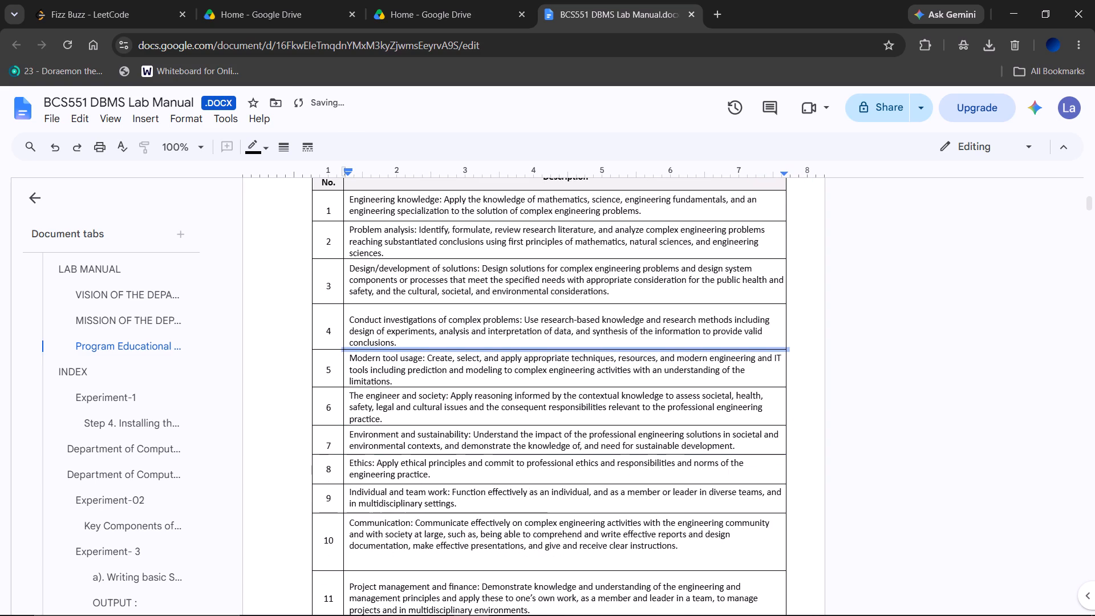
drag(552, 482, 552, 476)
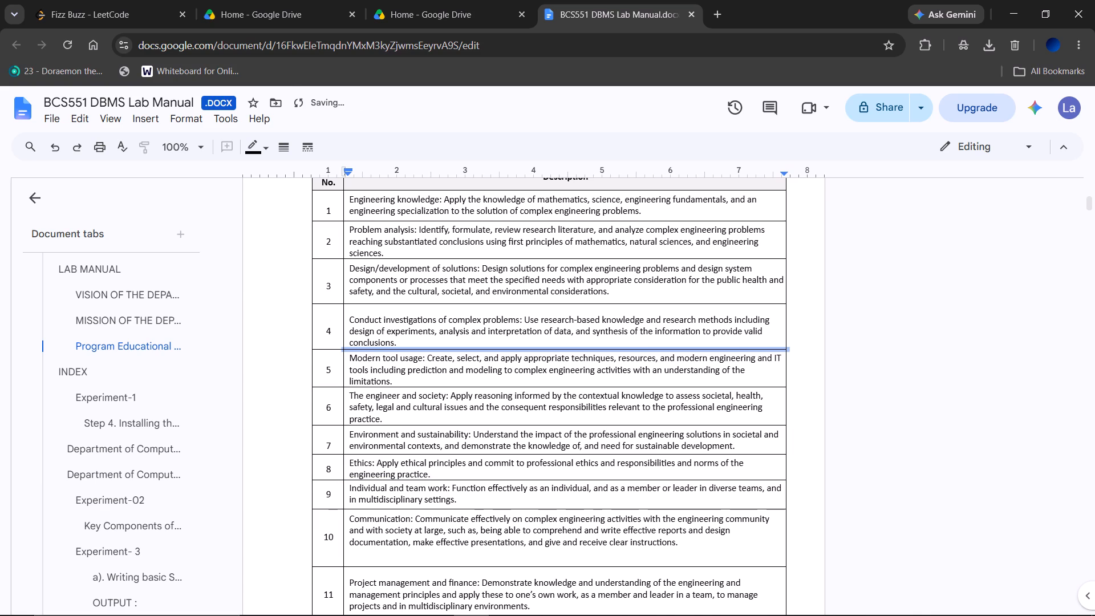
Reduce the heights of rows 10 and 11 of the PROGRAMME OUTCOMES table to fit their three-line descriptions.
scroll(547, 512, down, 3)
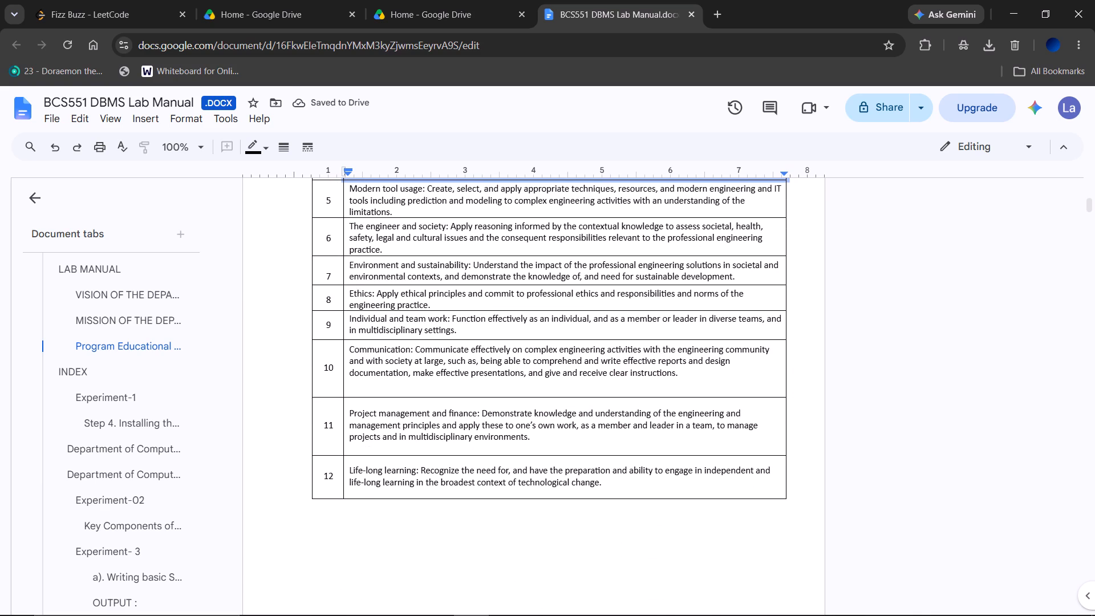
drag(501, 396, 506, 381)
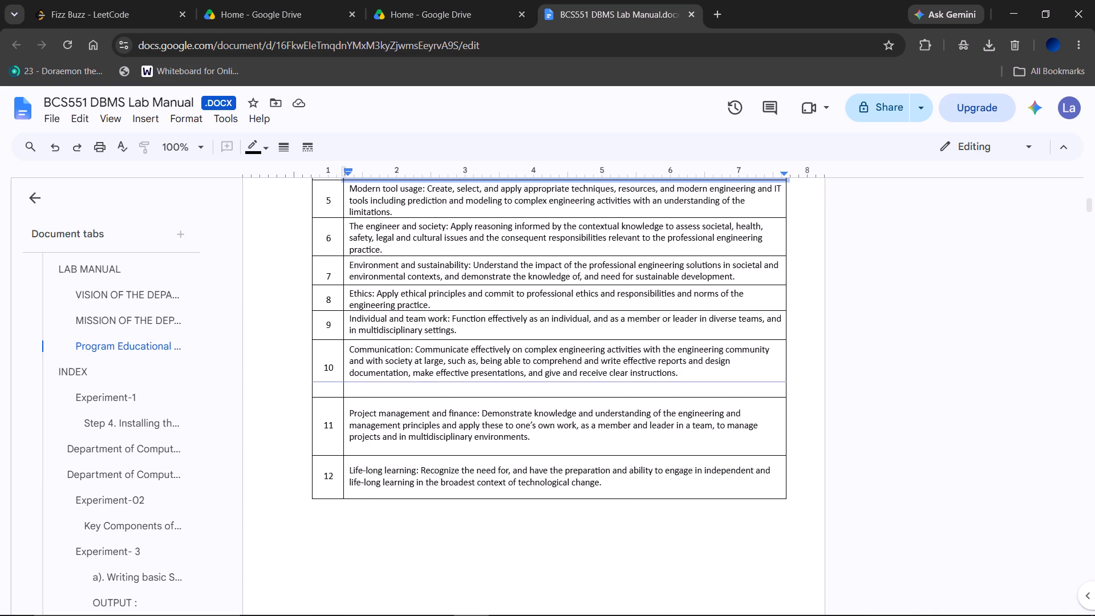
drag(506, 381, 506, 382)
drag(480, 440, 486, 429)
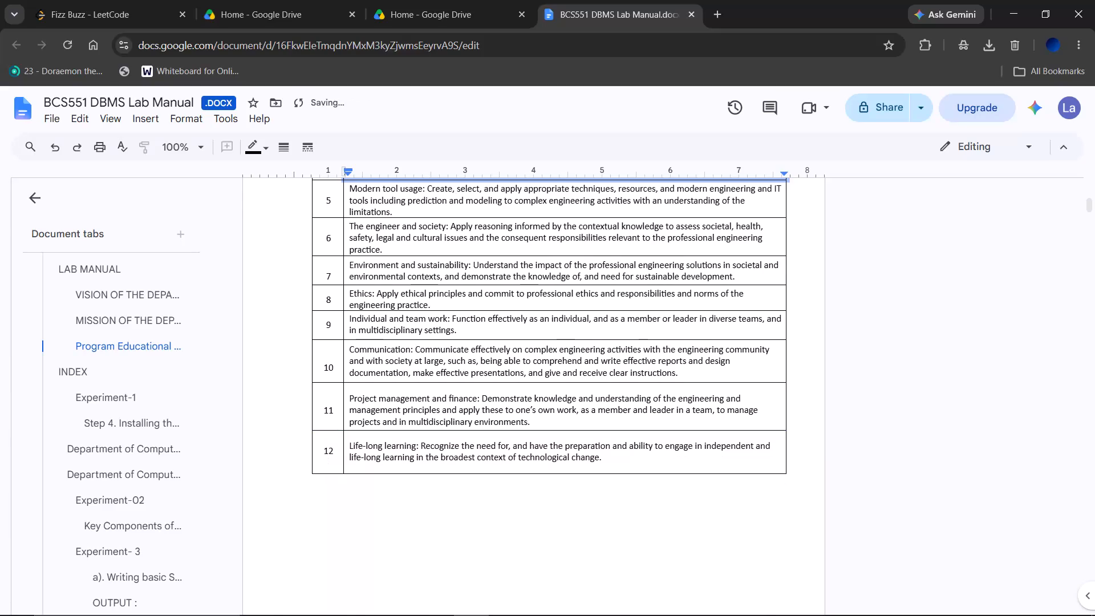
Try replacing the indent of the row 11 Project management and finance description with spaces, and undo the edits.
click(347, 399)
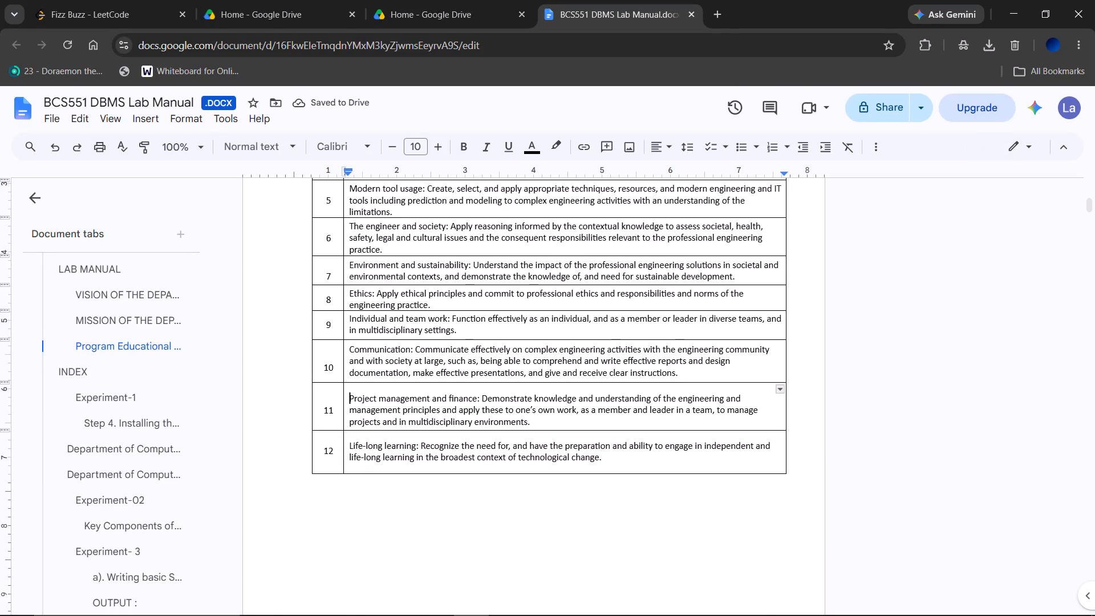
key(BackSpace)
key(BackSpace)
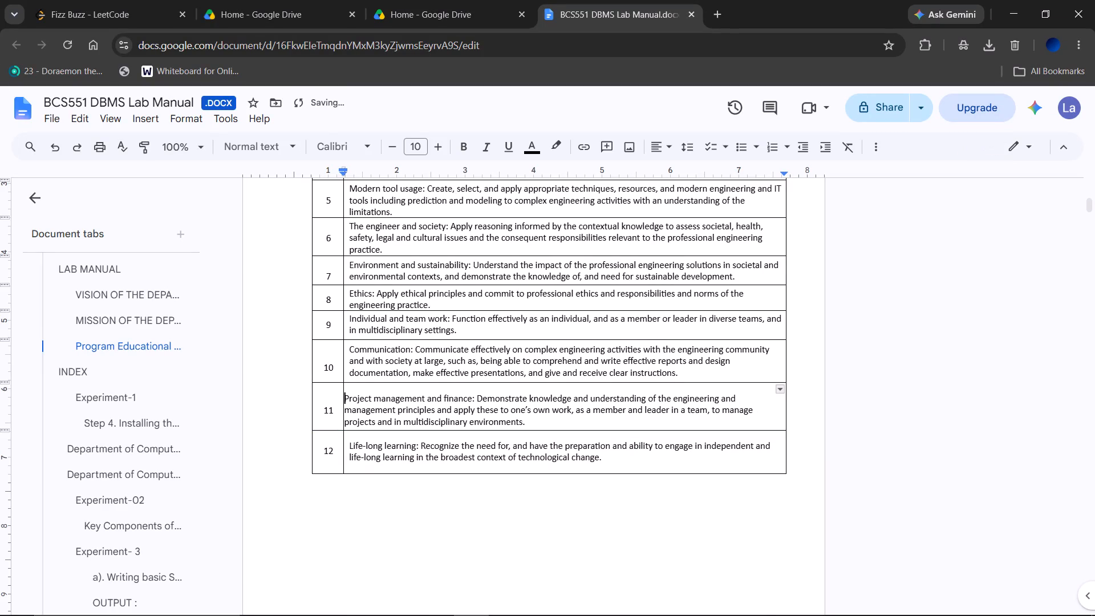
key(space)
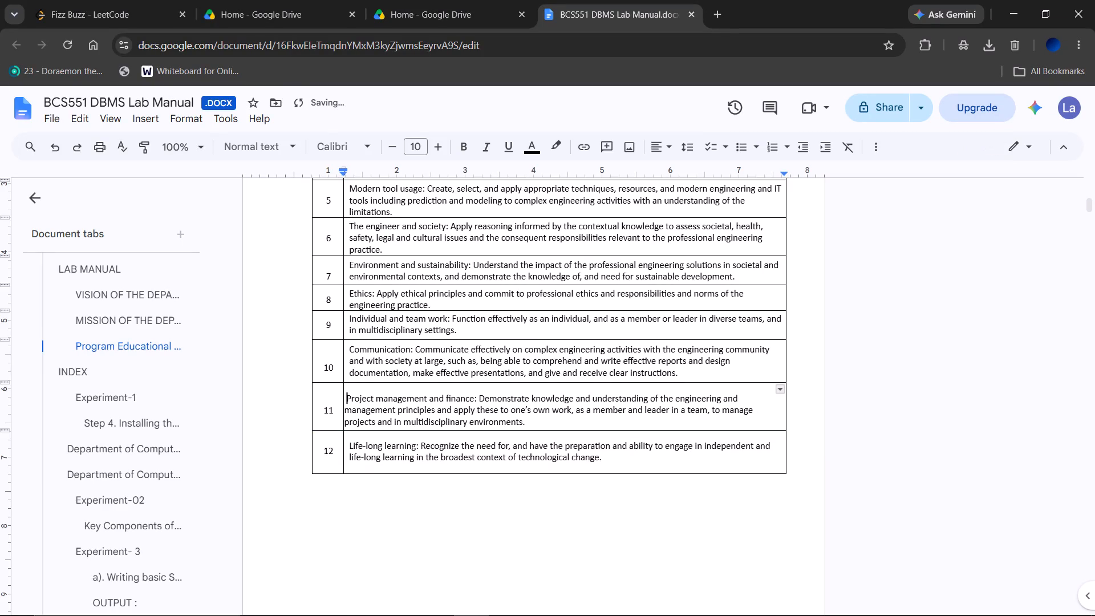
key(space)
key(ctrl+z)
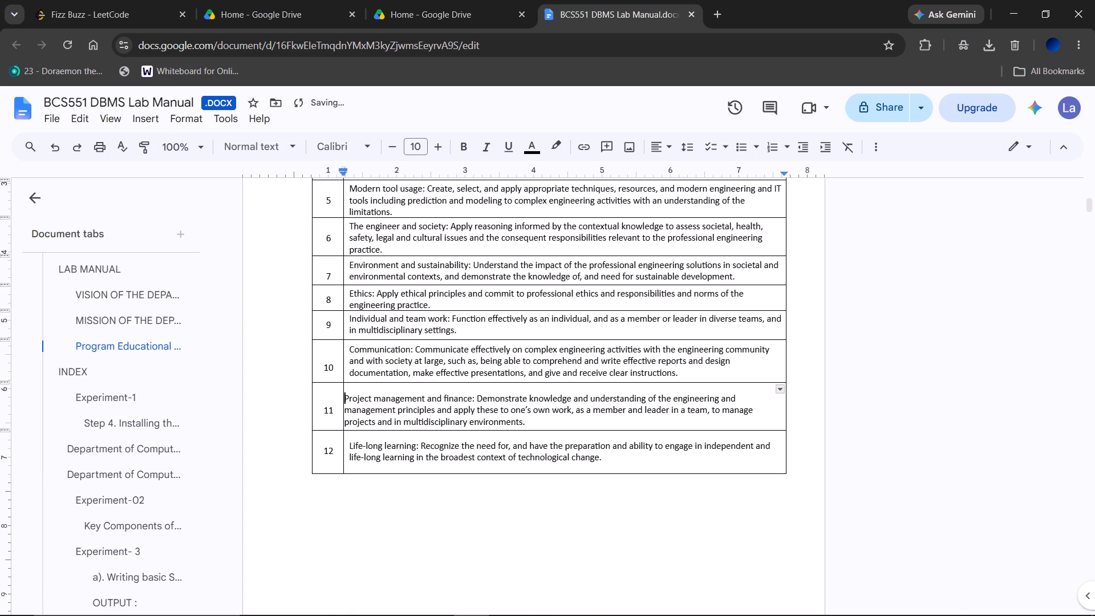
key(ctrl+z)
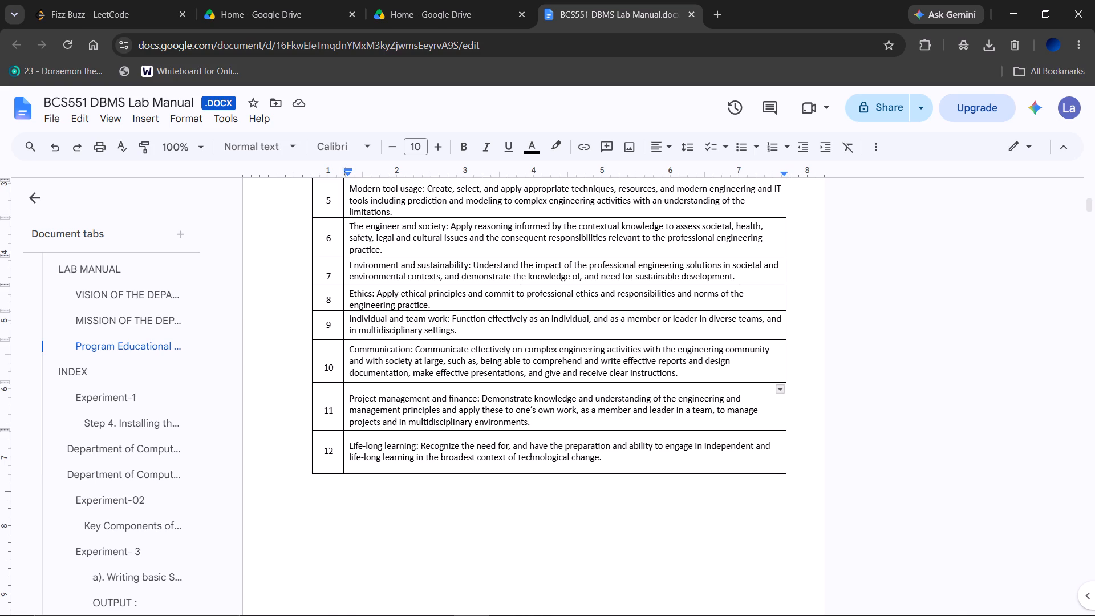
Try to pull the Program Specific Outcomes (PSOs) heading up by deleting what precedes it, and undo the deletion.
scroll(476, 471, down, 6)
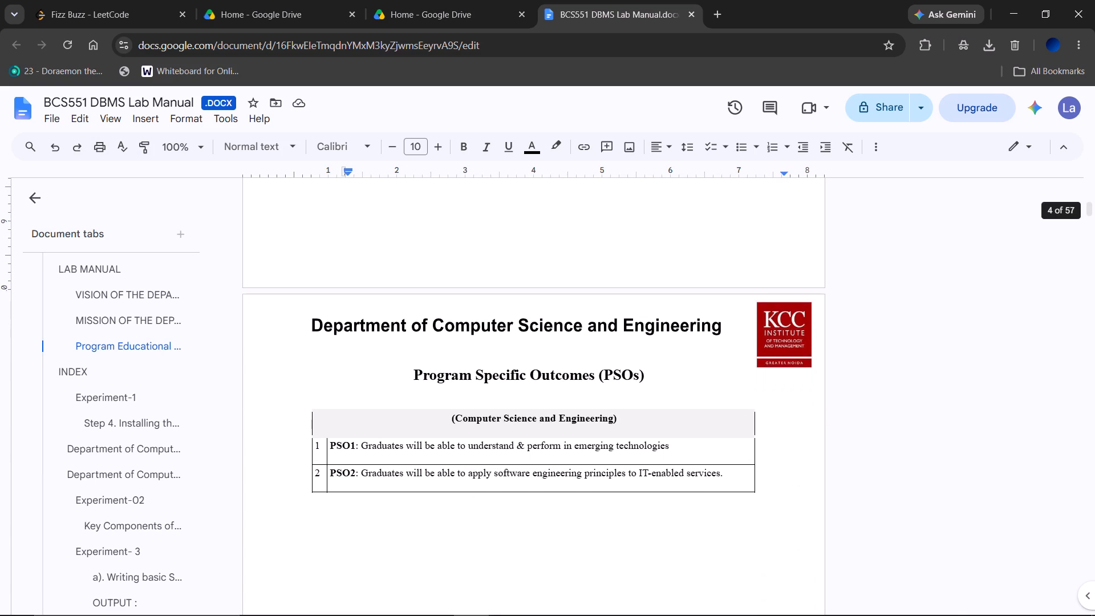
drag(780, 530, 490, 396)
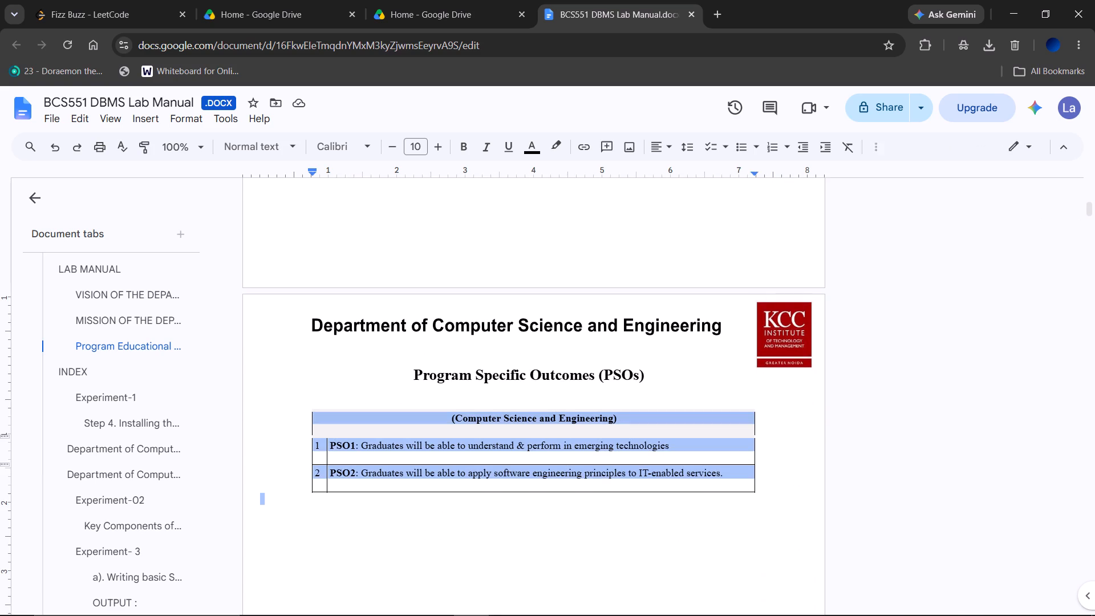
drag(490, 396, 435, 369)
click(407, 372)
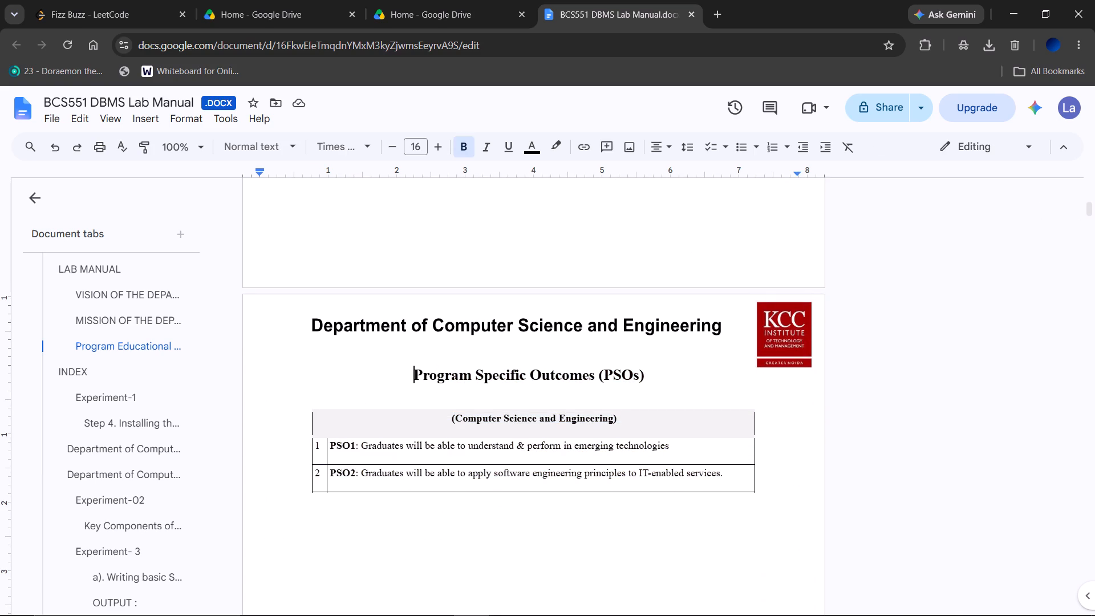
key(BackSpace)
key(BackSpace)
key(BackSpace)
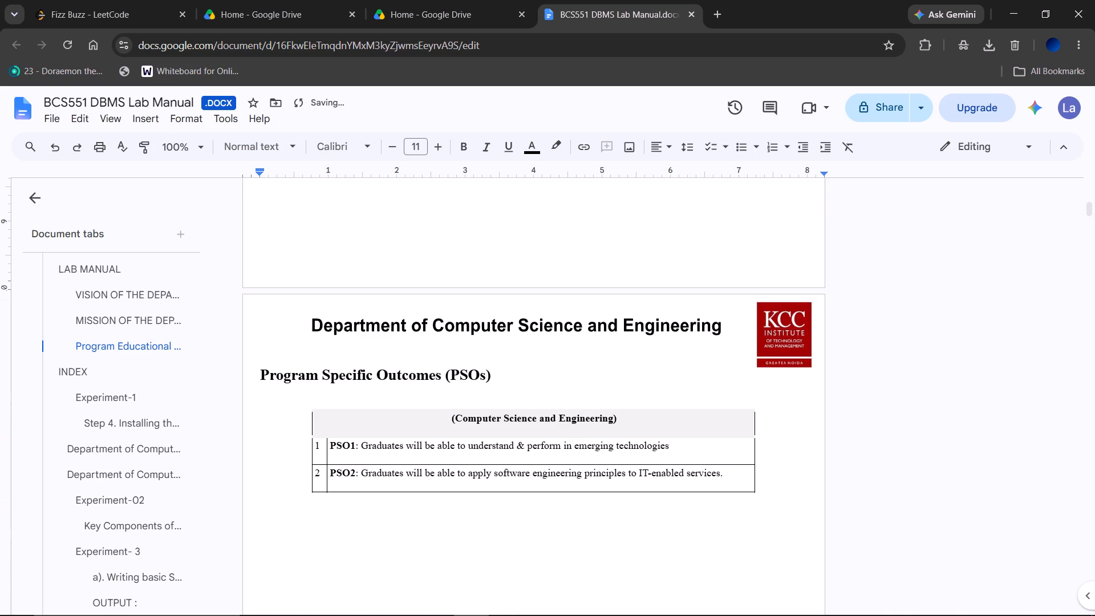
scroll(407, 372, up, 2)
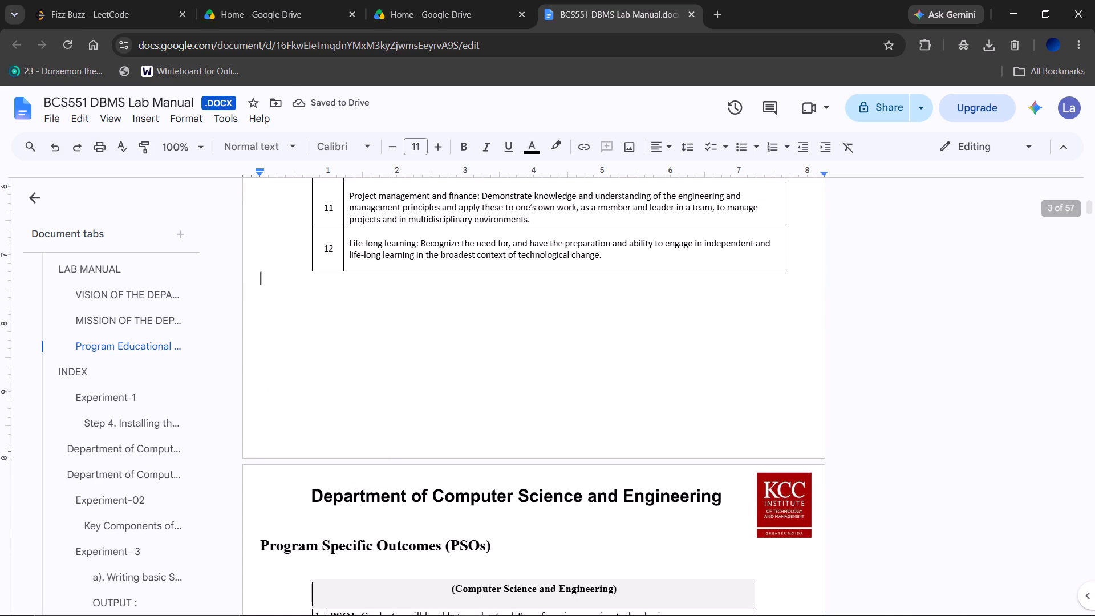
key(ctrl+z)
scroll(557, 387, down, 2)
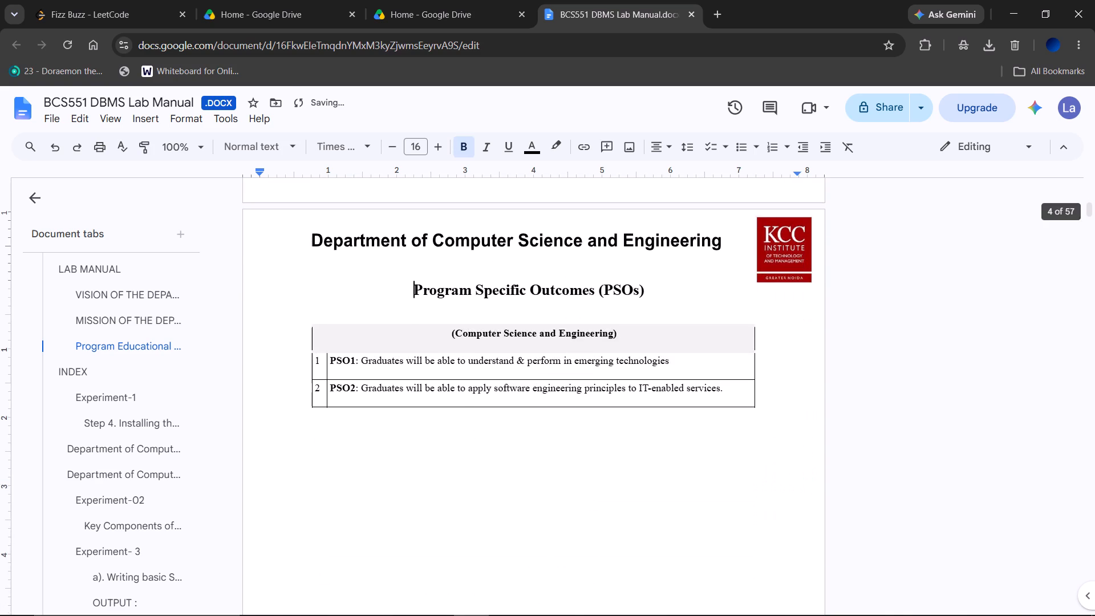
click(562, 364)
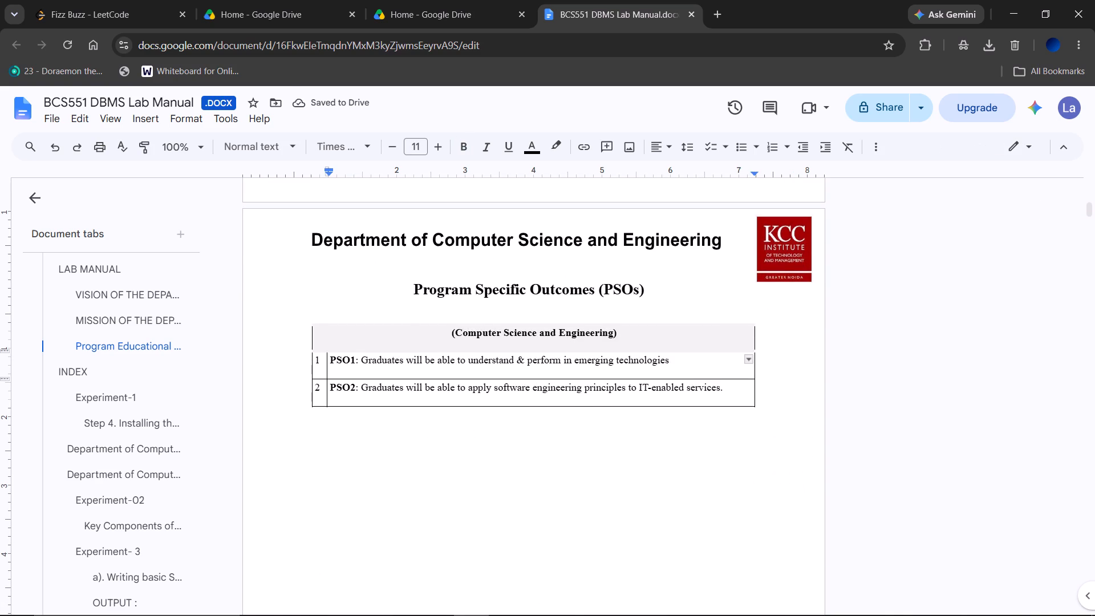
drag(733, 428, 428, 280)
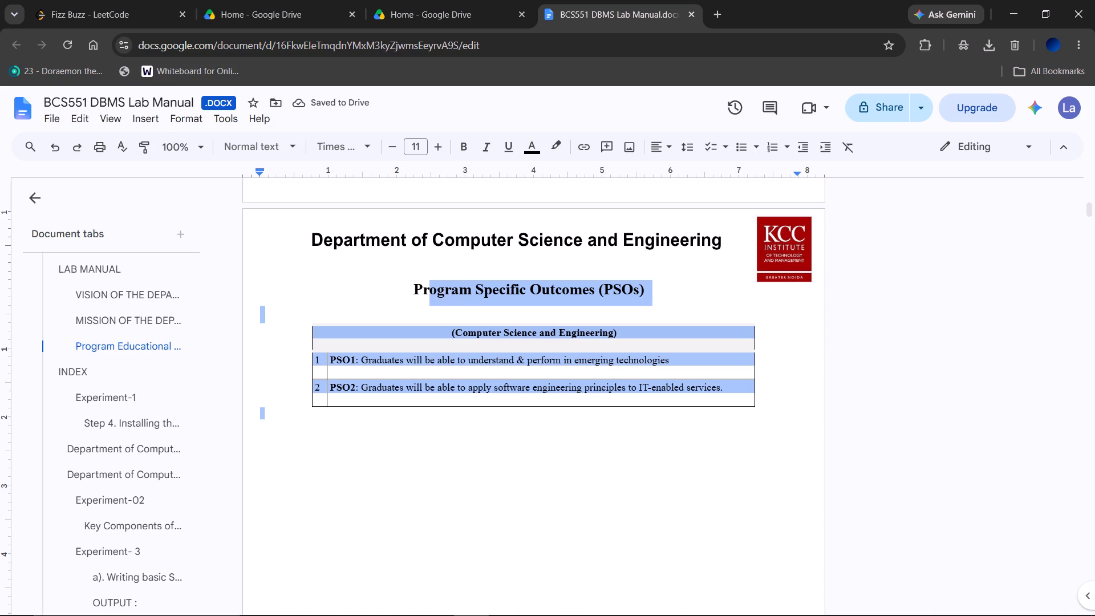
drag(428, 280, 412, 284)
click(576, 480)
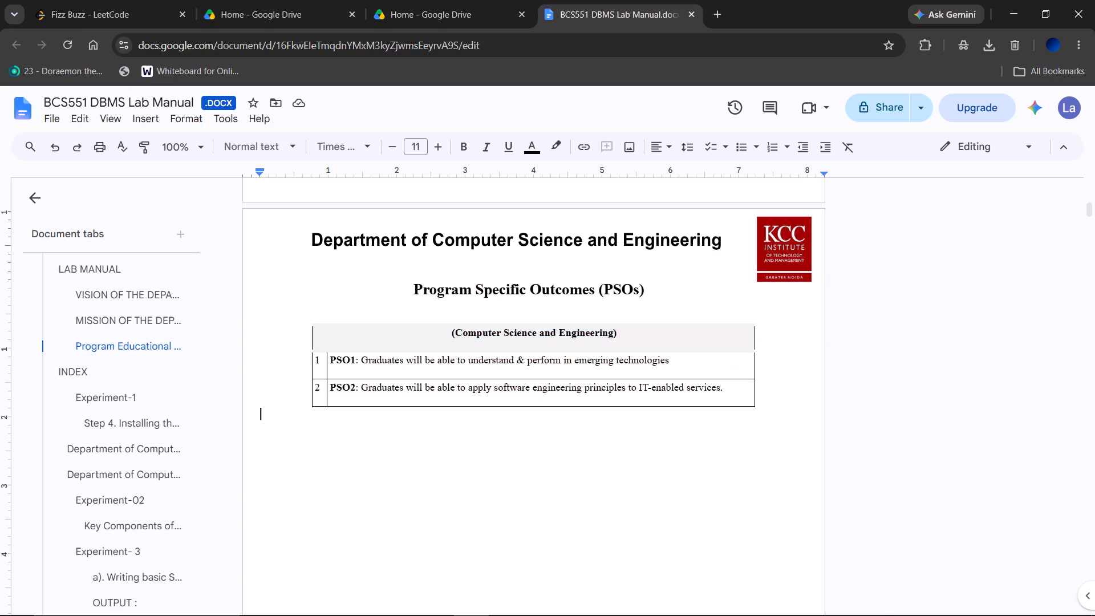
Move the PSO1/PSO2 table to the previous page below the POs table, roughly aligned with its inner edge and leaving a gap above.
drag(760, 323, 735, 246)
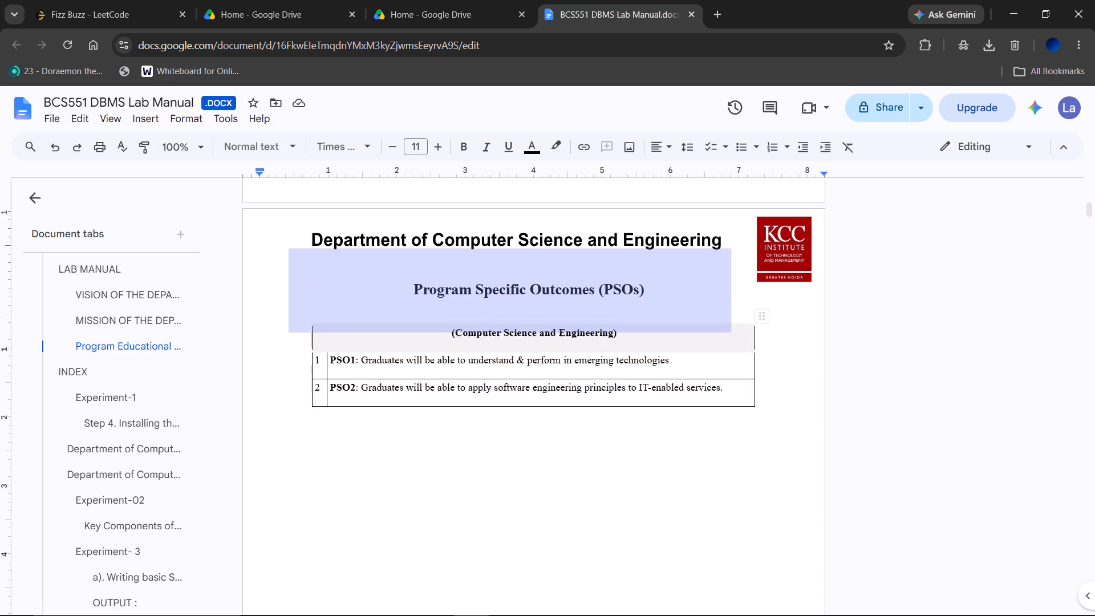
drag(735, 246, 736, 124)
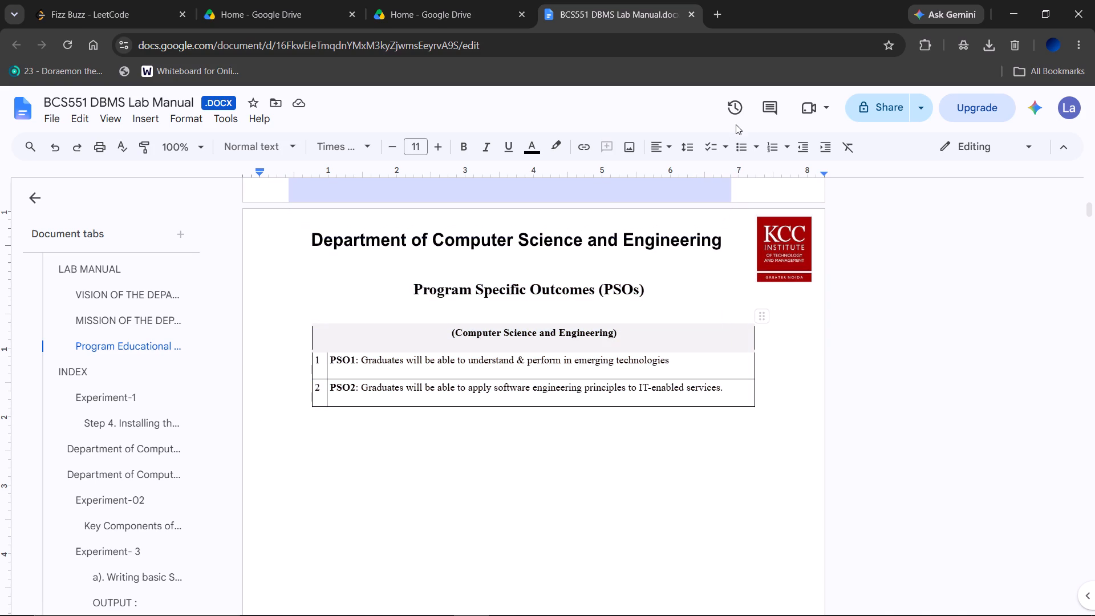
drag(736, 124, 734, 44)
scroll(734, 44, up, 1)
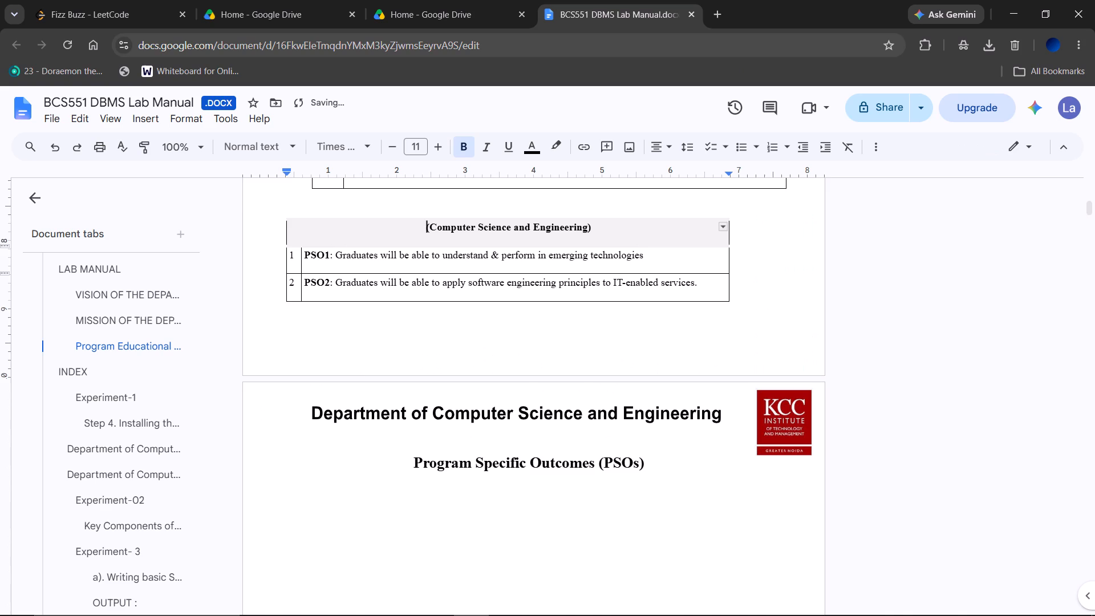
click(783, 333)
scroll(783, 333, up, 1)
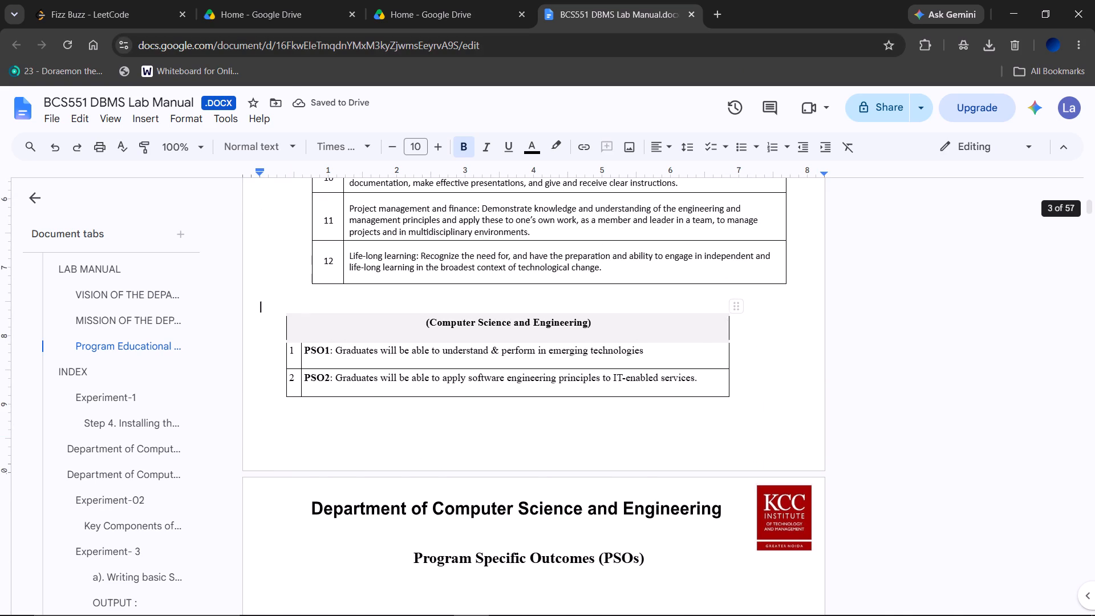
drag(737, 308, 765, 341)
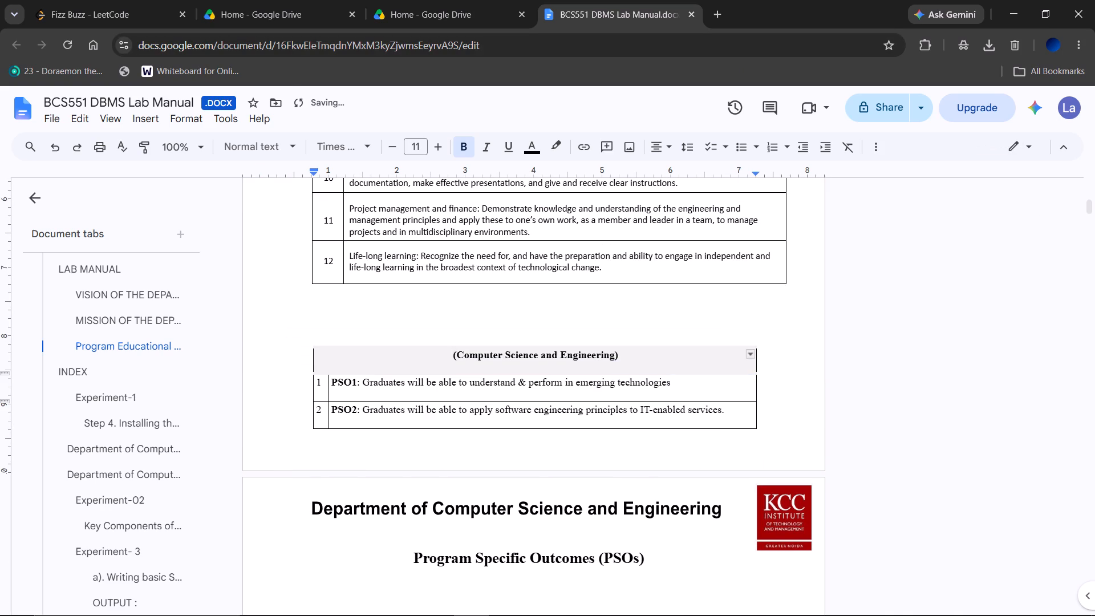
Move the Program Specific Outcomes (PSOs) heading from the next page into the gap above the PSO1/PSO2 table.
click(533, 302)
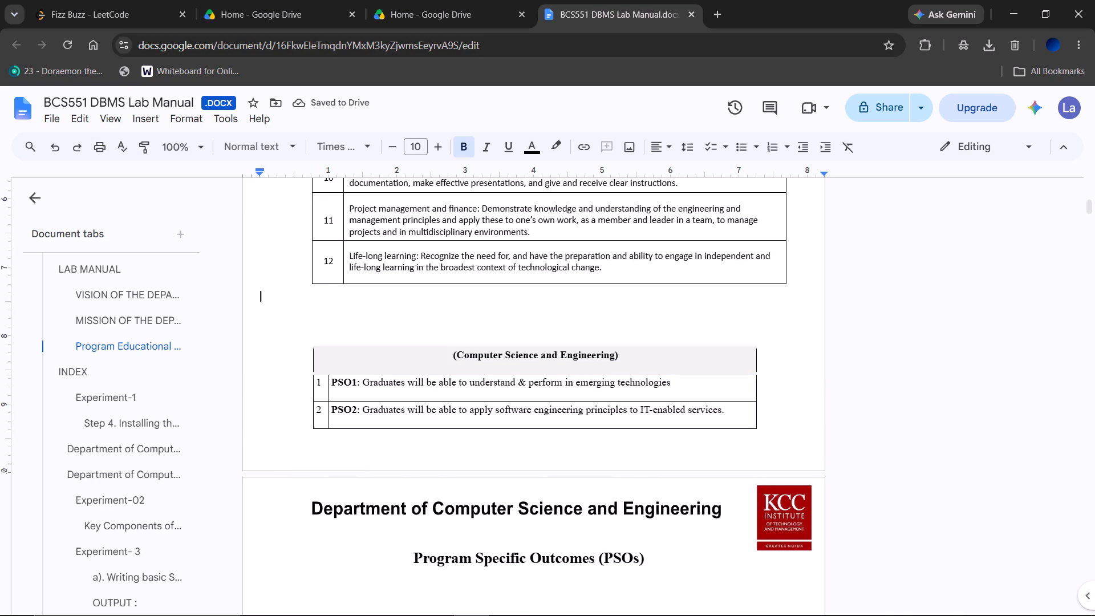
drag(650, 556, 411, 551)
key(ctrl+x)
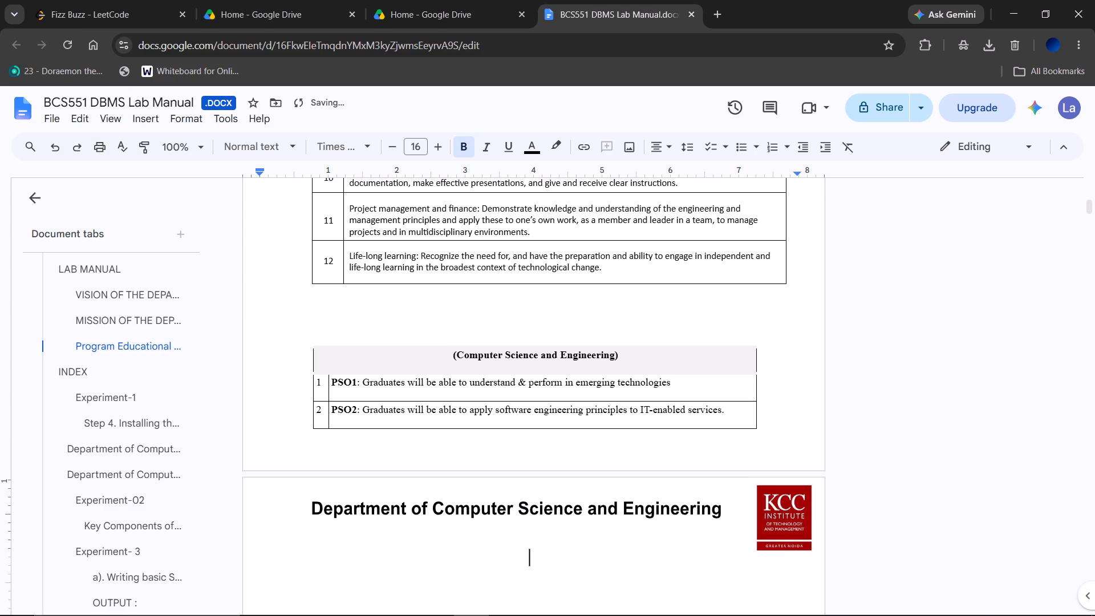
click(321, 325)
key(Down)
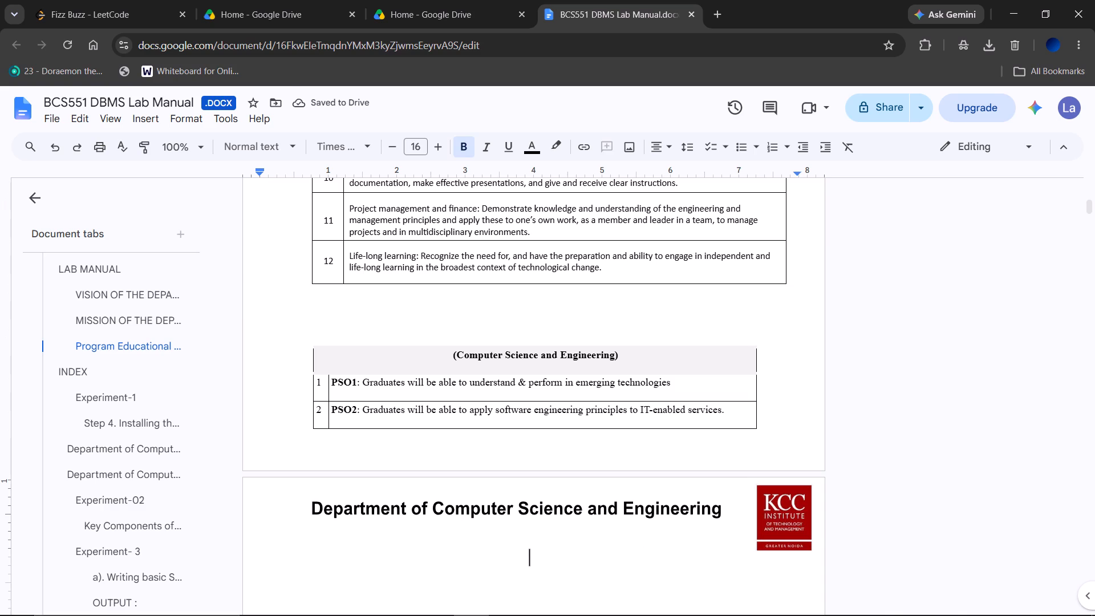
key(Up)
key(ctrl+v)
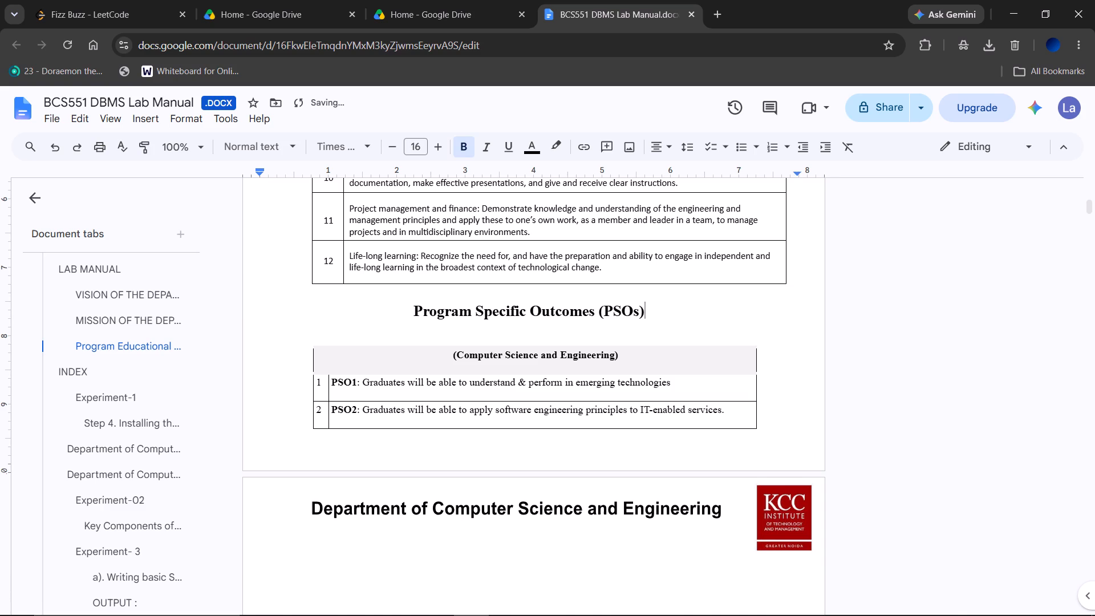
Delete the blank space left on the page after the PSO table so the SYLLABUS section moves up onto it.
scroll(321, 325, down, 2)
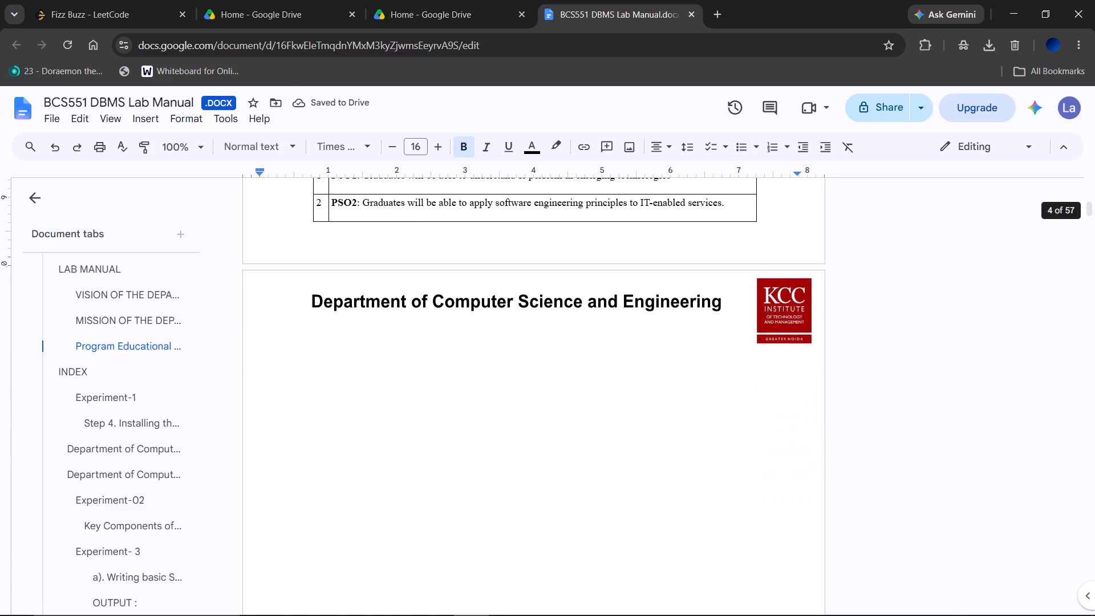
click(394, 399)
key(Delete)
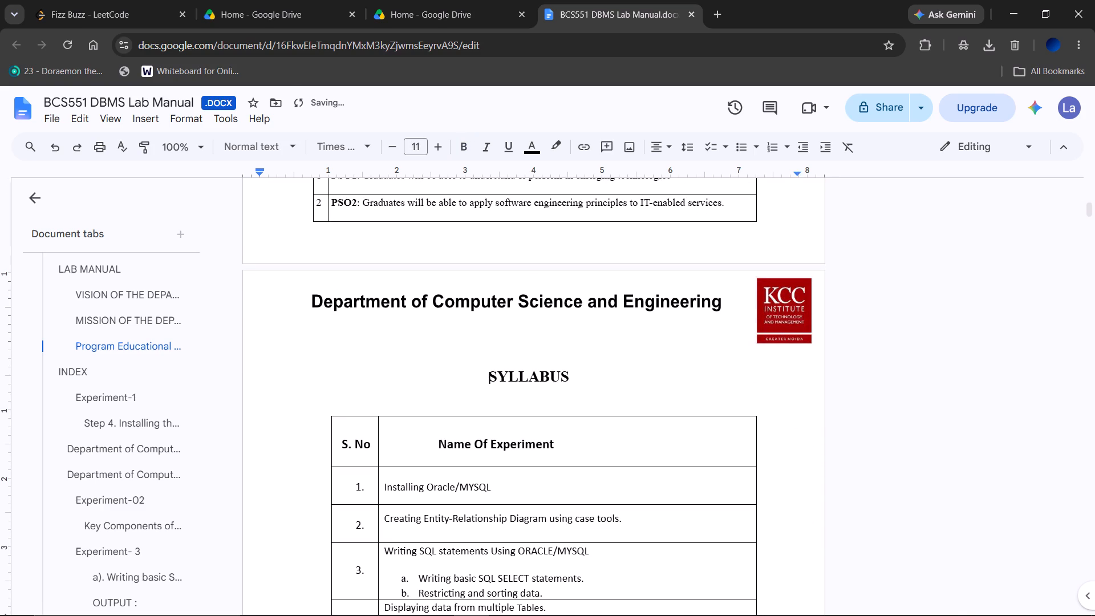
Remove the bookmark from the Course Outcomes heading, keeping the heading's indent.
scroll(394, 399, down, 6)
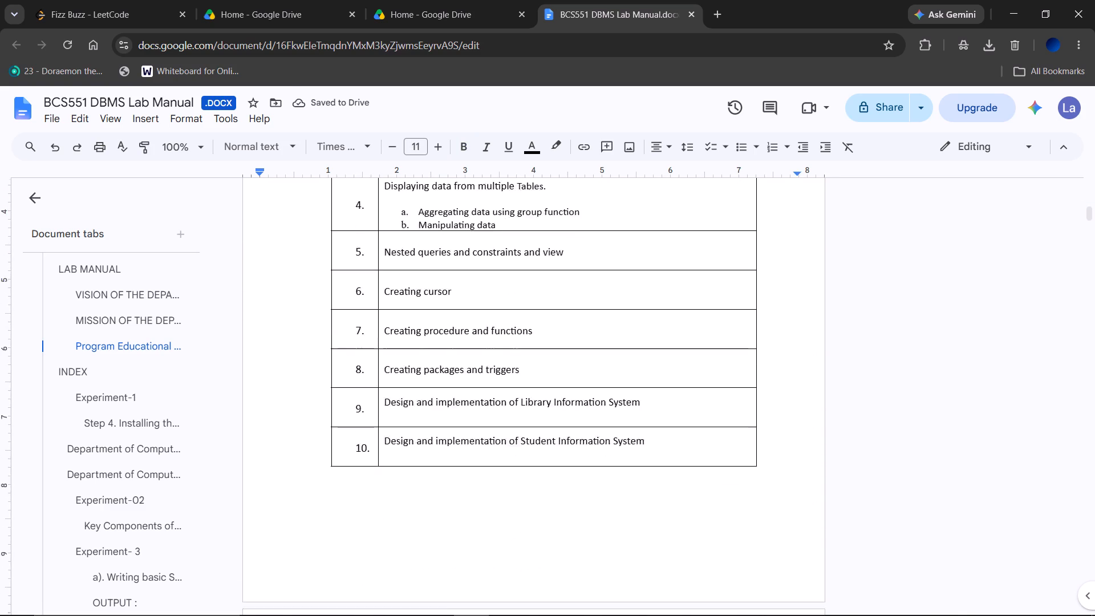
scroll(394, 399, down, 7)
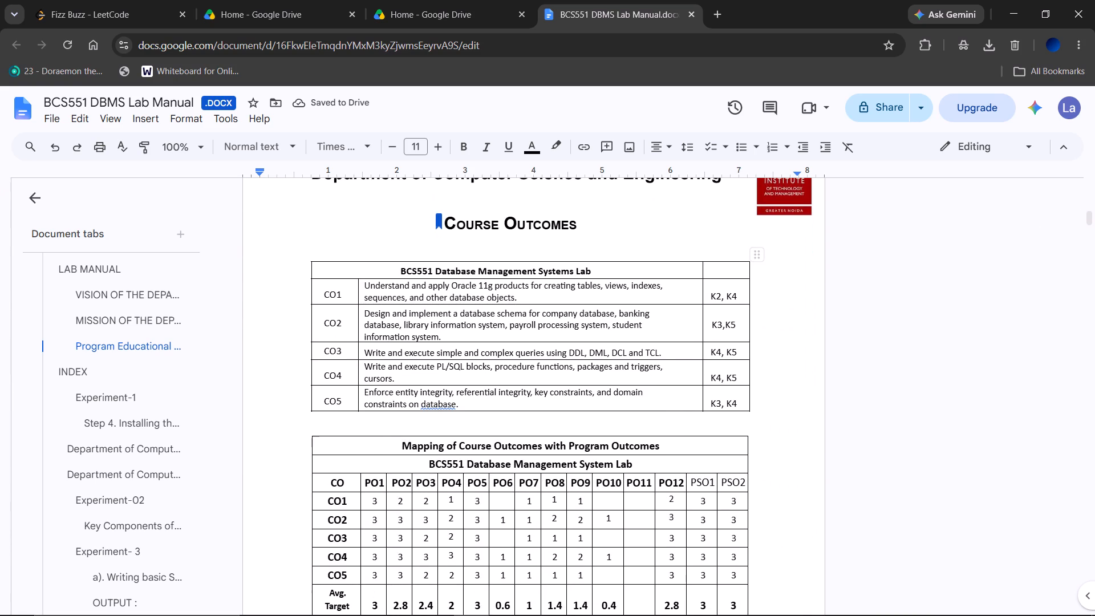
click(444, 221)
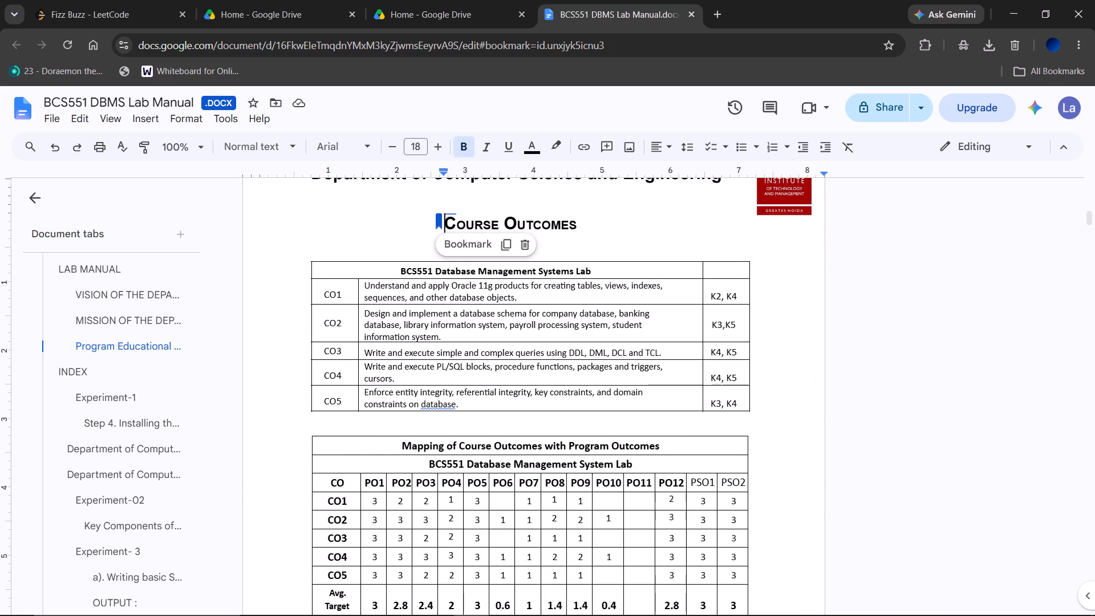
key(BackSpace)
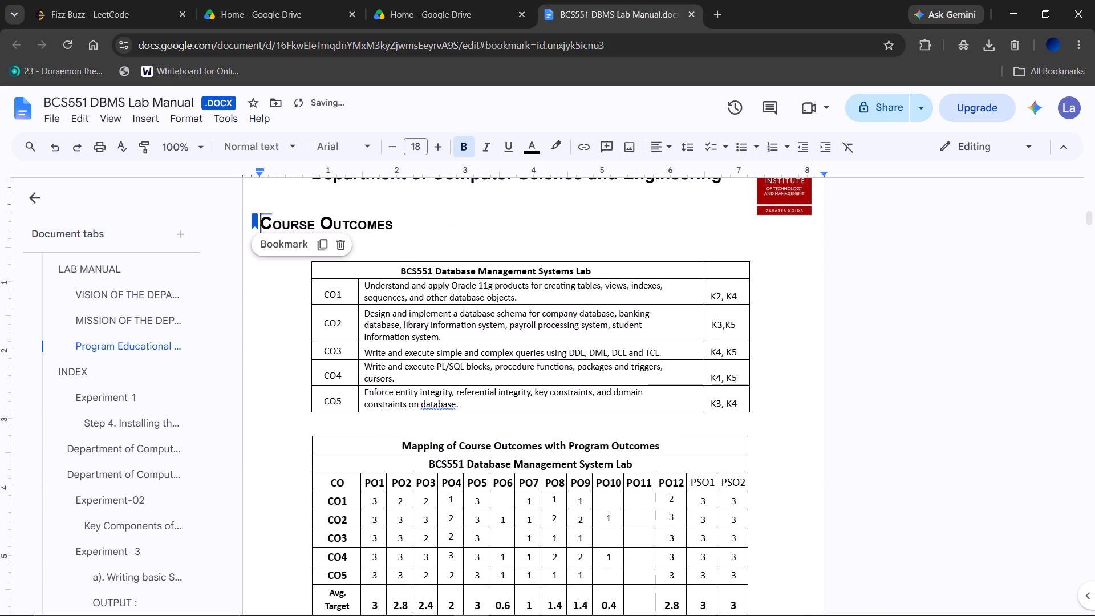
key(ctrl+z)
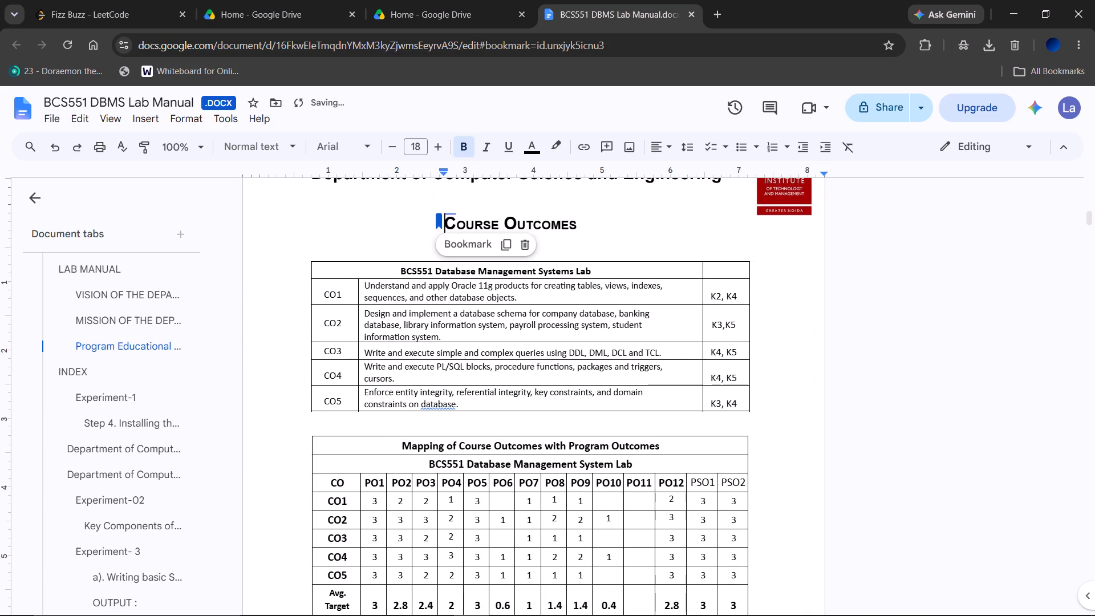
click(530, 242)
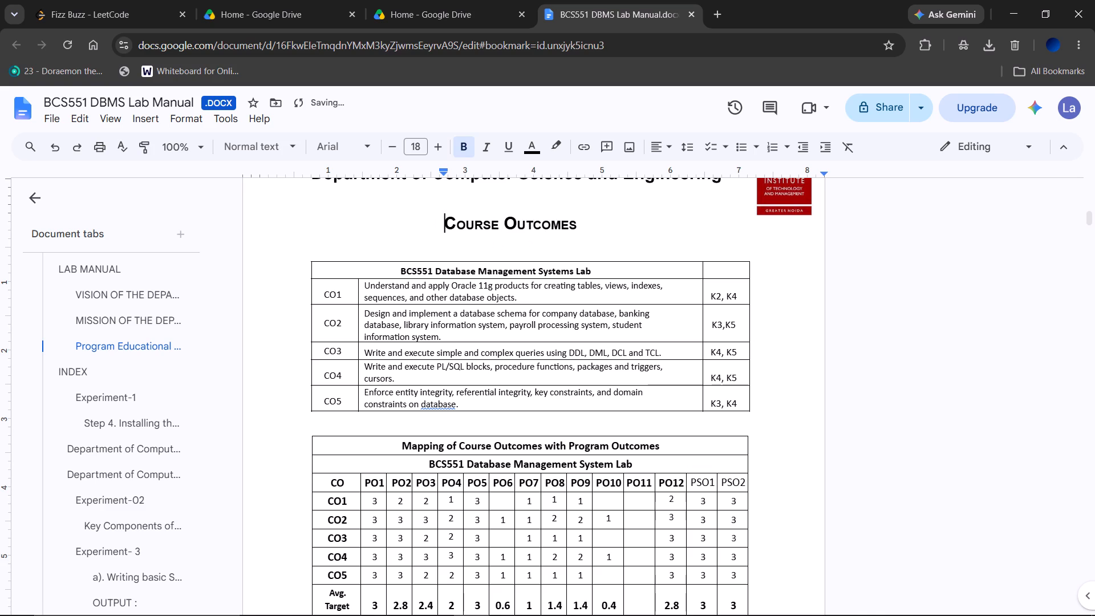
Remove the bookmark from the Experiment-1 heading on the page after the INDEX.
scroll(581, 232, down, 1)
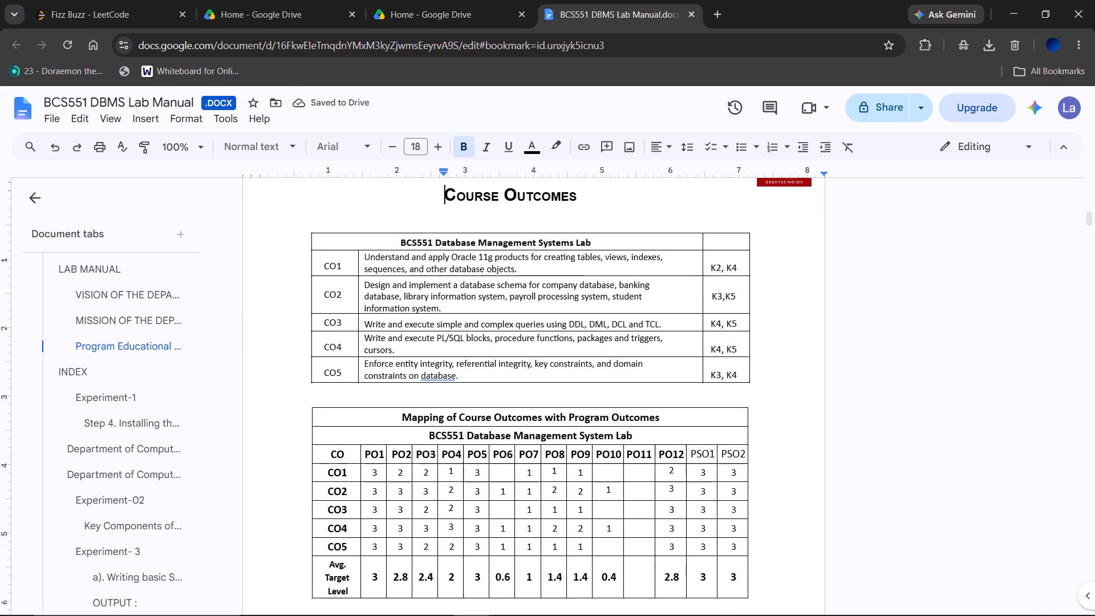
scroll(581, 232, down, 9)
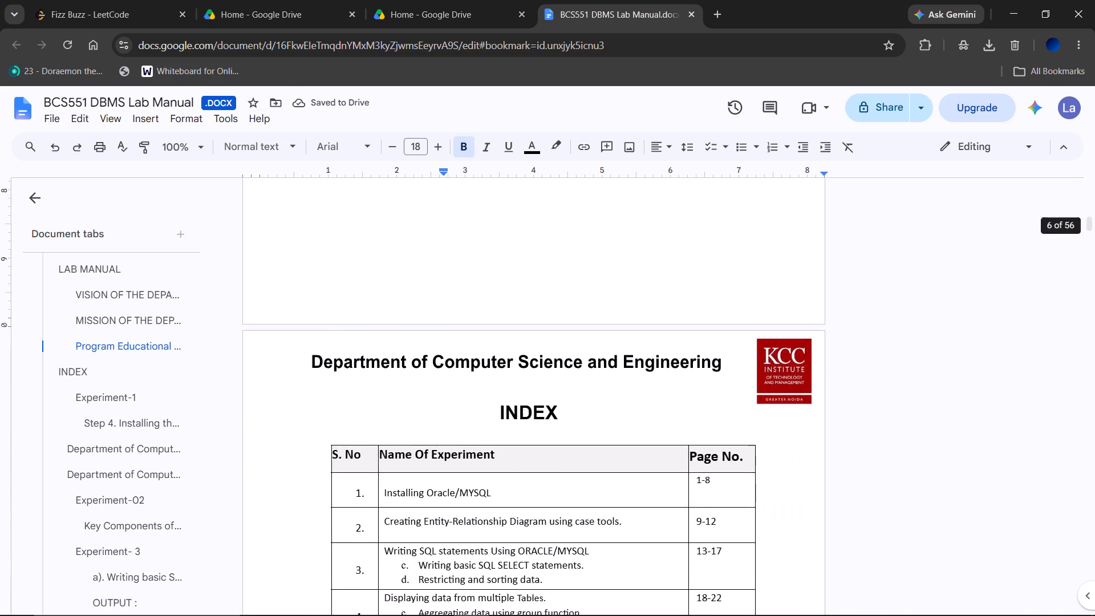
scroll(581, 232, down, 5)
scroll(581, 232, up, 10)
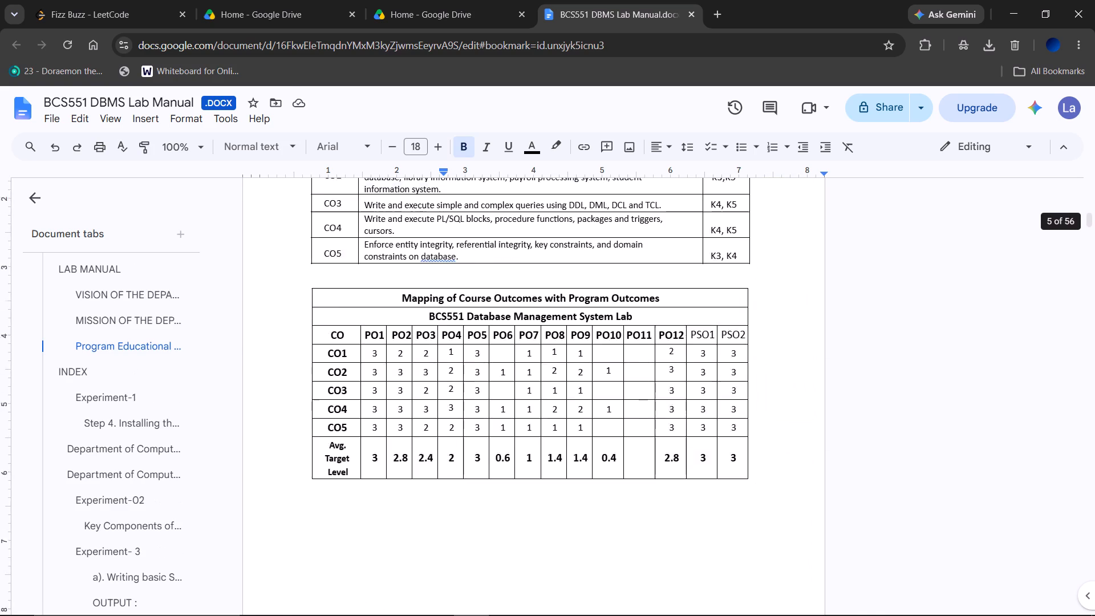
scroll(581, 232, up, 12)
scroll(581, 232, down, 2)
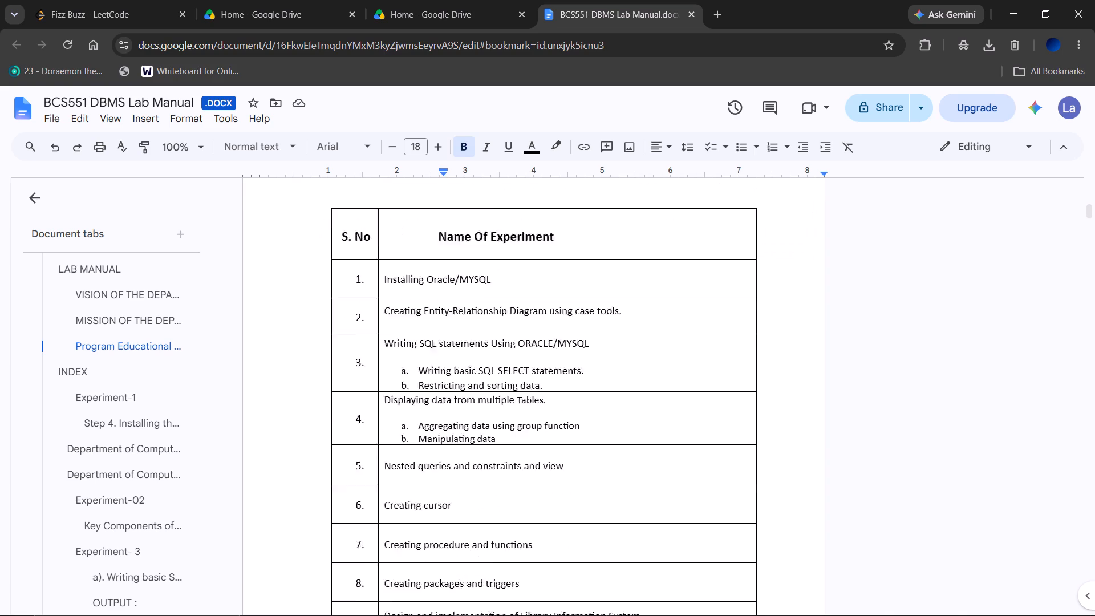
scroll(581, 232, down, 17)
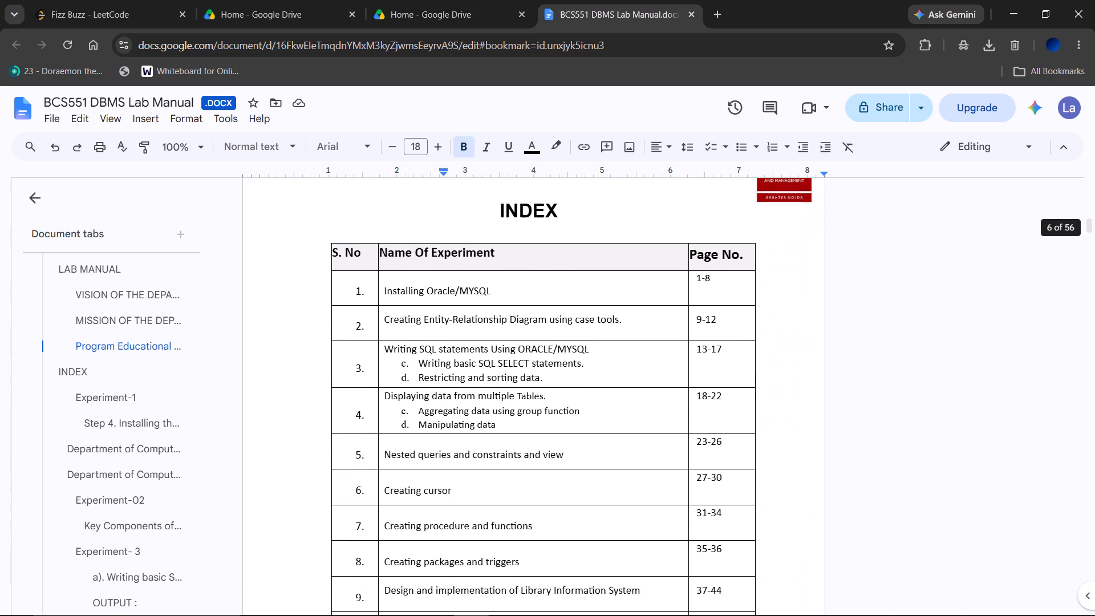
scroll(581, 232, down, 7)
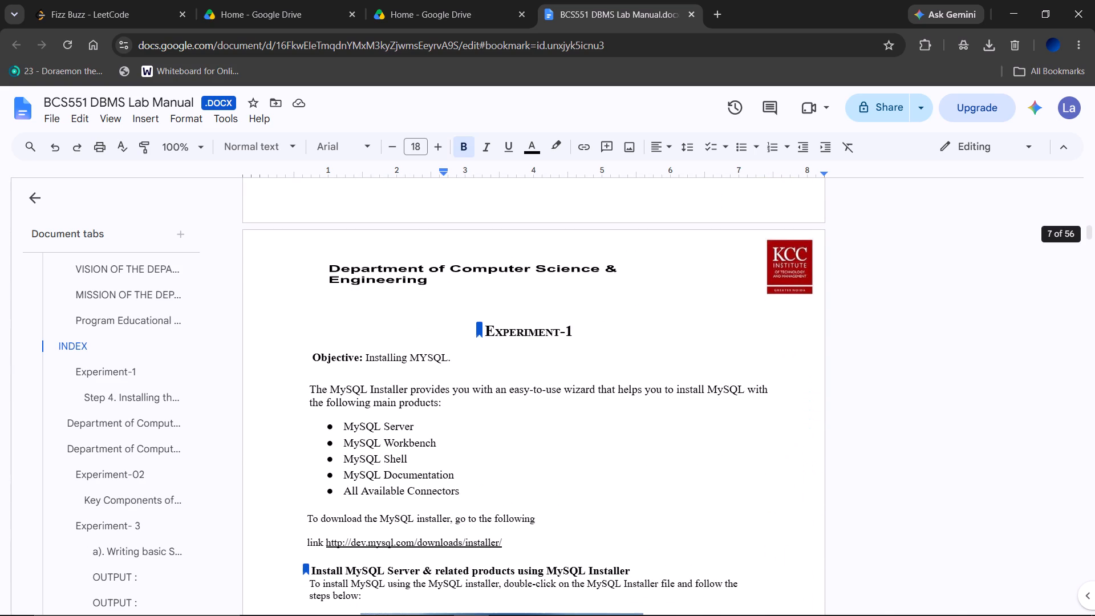
click(492, 331)
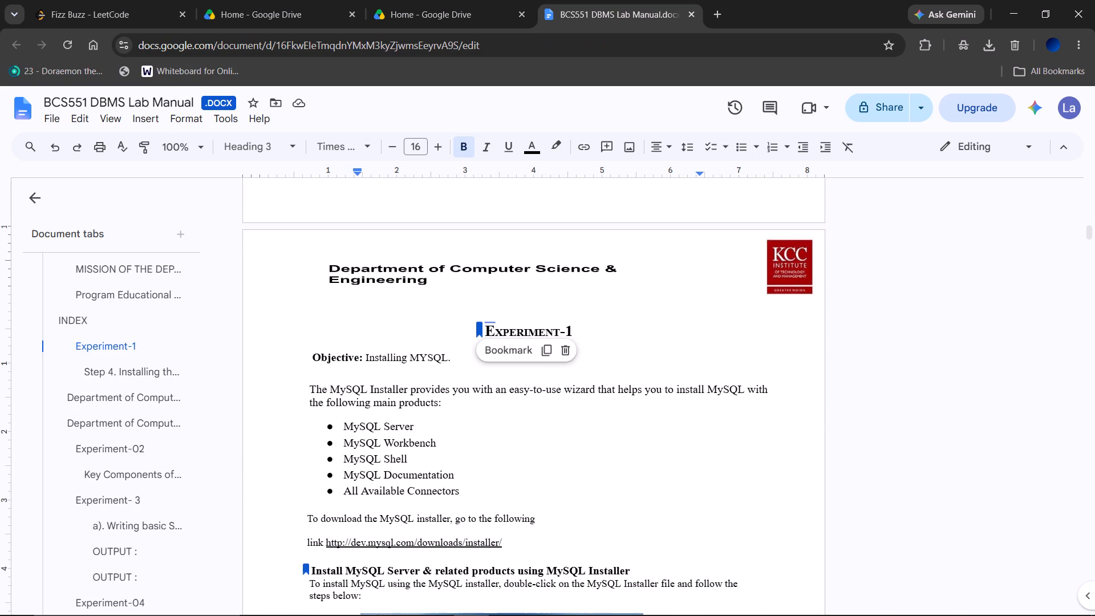
click(561, 346)
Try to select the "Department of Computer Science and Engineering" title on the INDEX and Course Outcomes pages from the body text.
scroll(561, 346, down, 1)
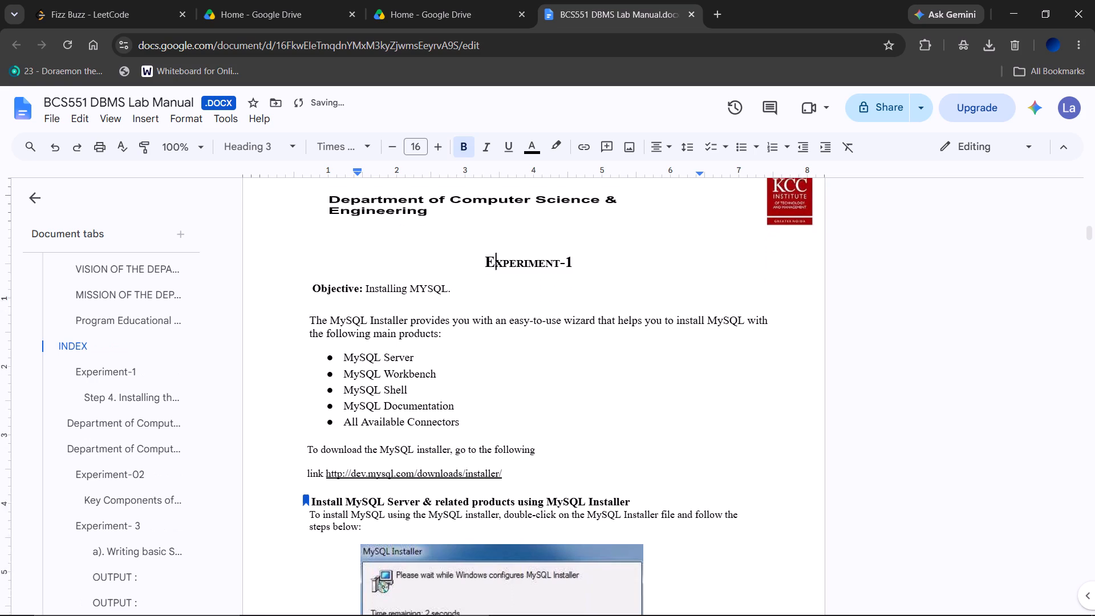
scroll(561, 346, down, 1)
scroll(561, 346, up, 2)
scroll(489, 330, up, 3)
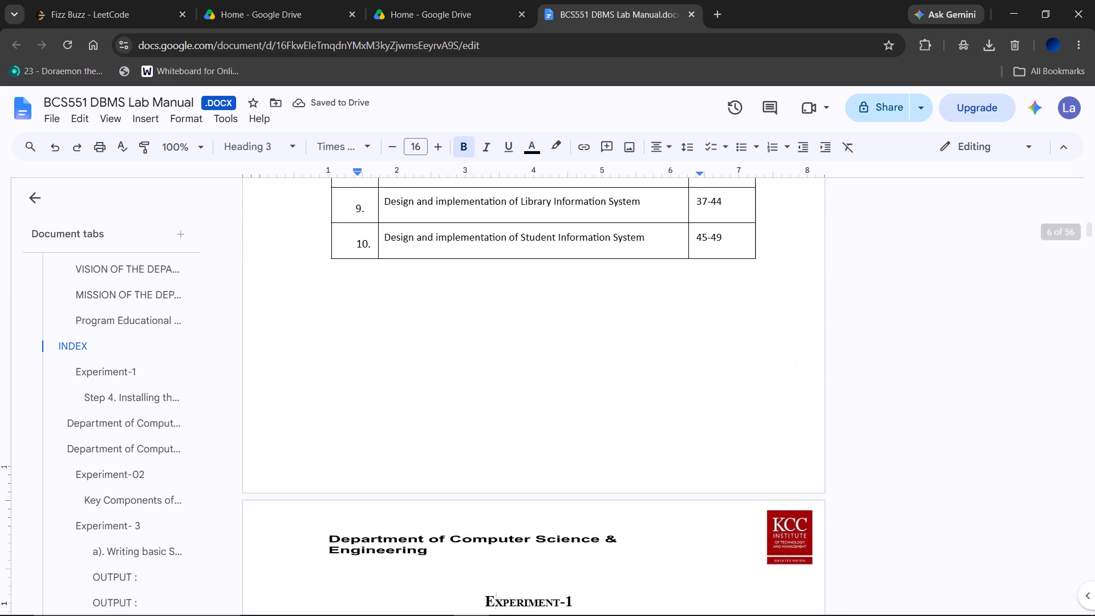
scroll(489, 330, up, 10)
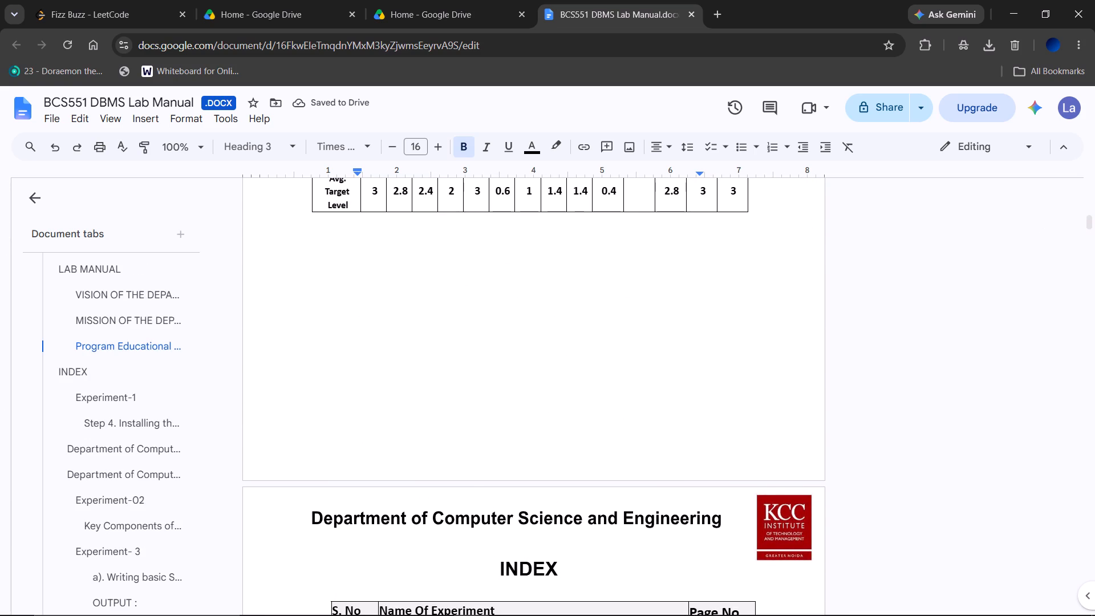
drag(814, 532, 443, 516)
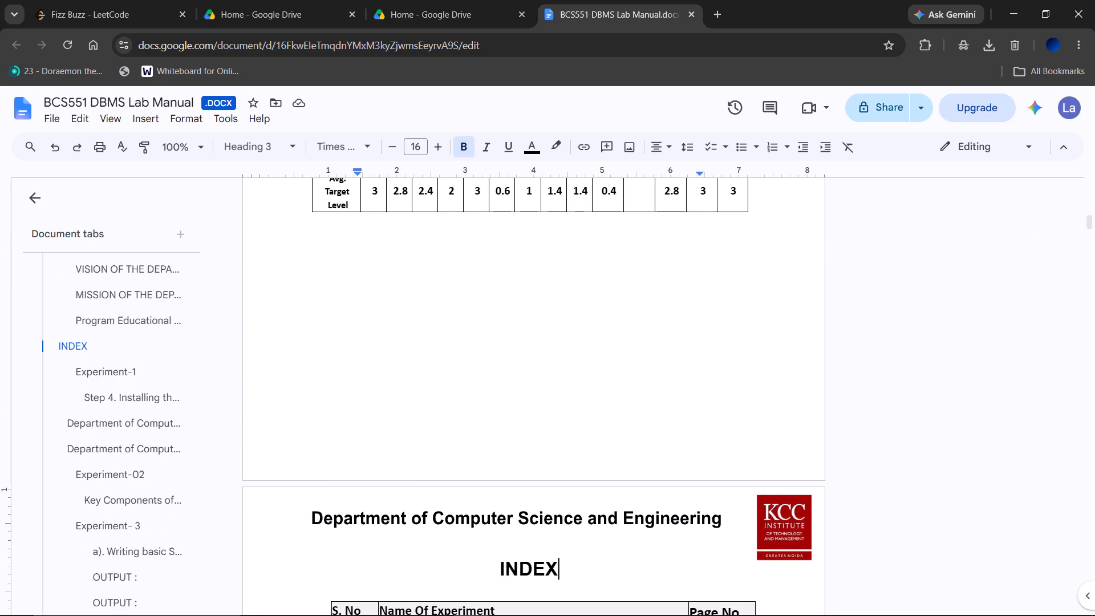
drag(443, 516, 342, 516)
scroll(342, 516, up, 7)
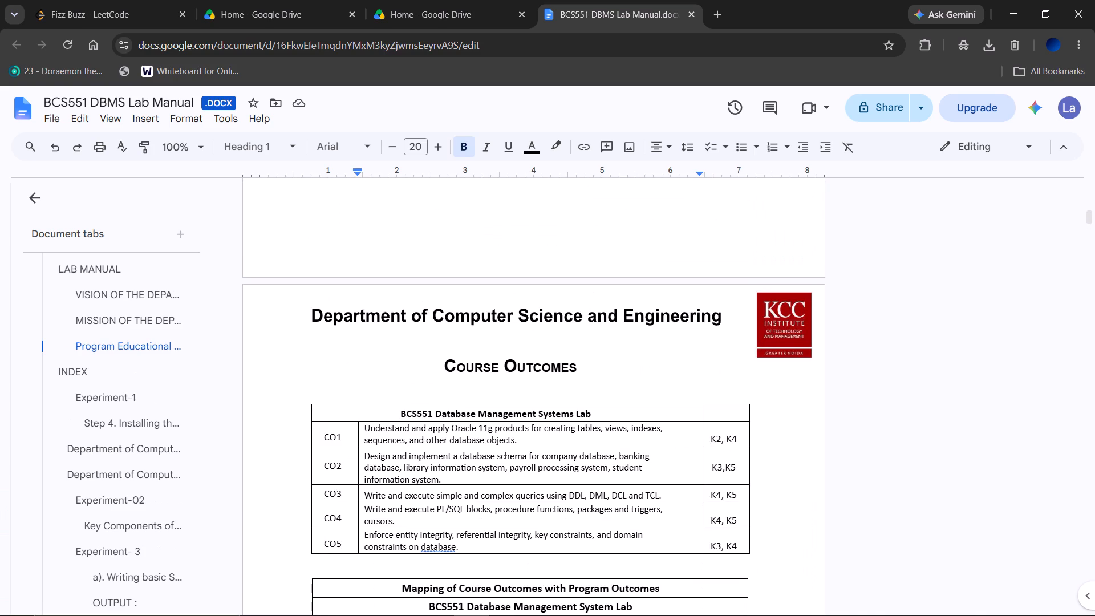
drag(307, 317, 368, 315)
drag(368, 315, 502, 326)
Inspect the title drawing in the Course Outcomes page header in the drawing editor, and close it without edits.
double_click(502, 322)
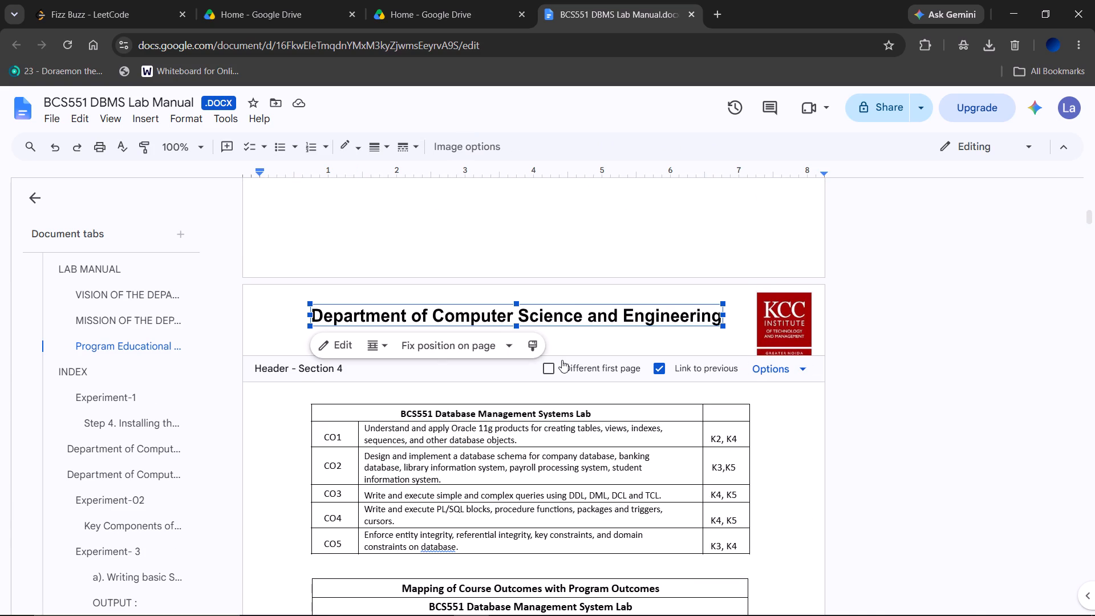
key(ctrl+a)
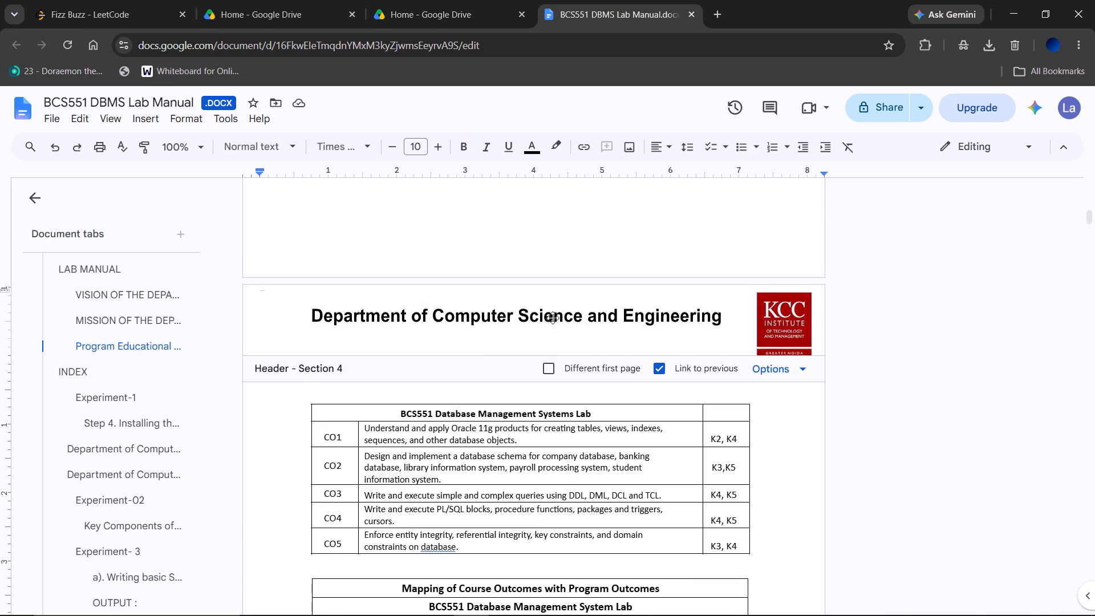
double_click(553, 317)
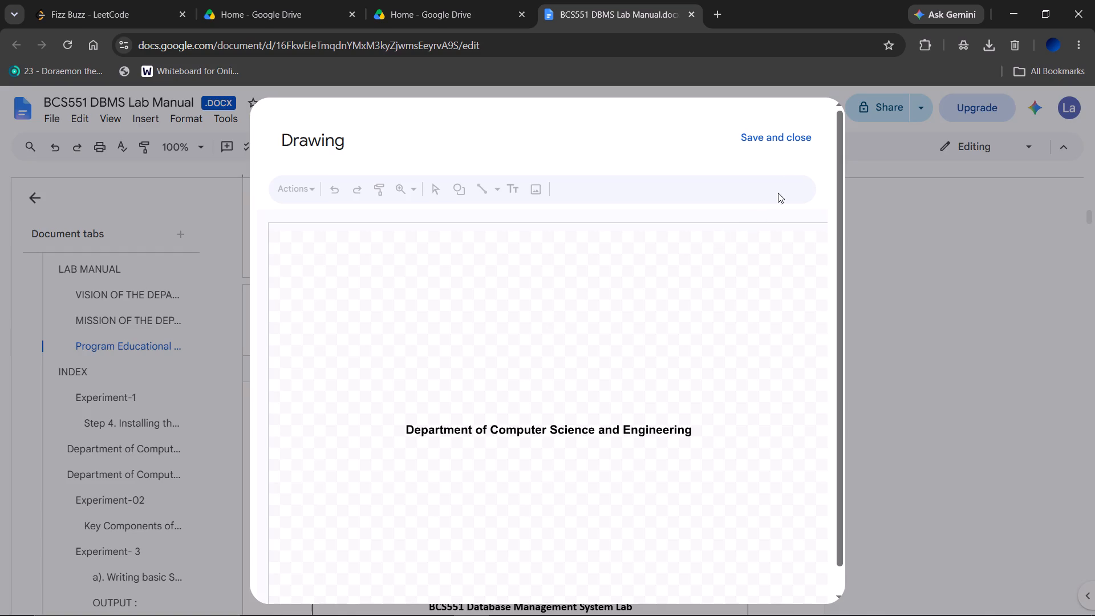
click(981, 366)
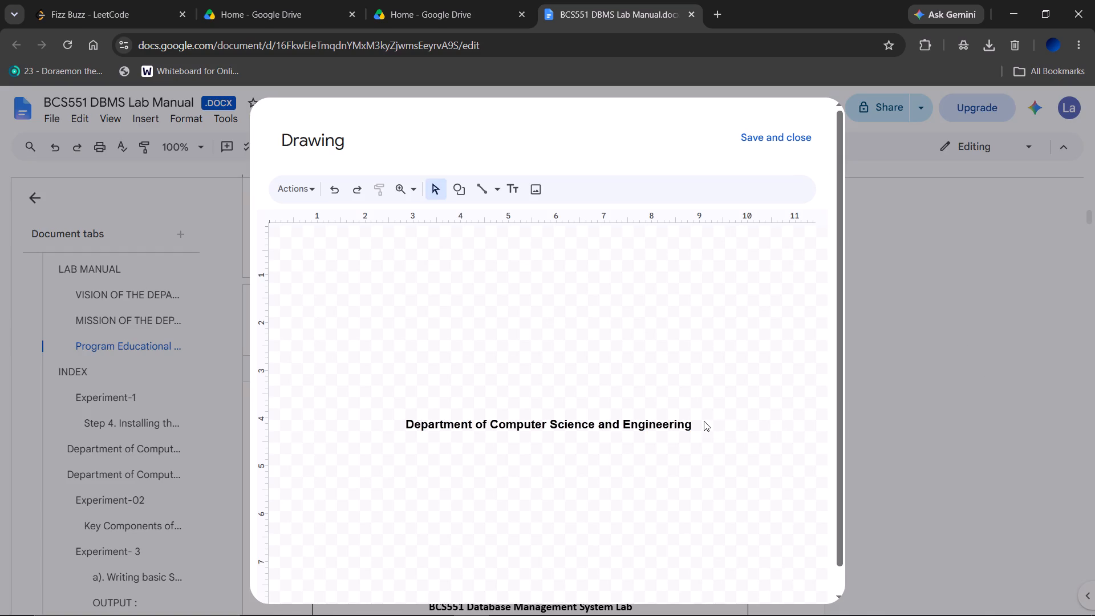
click(699, 425)
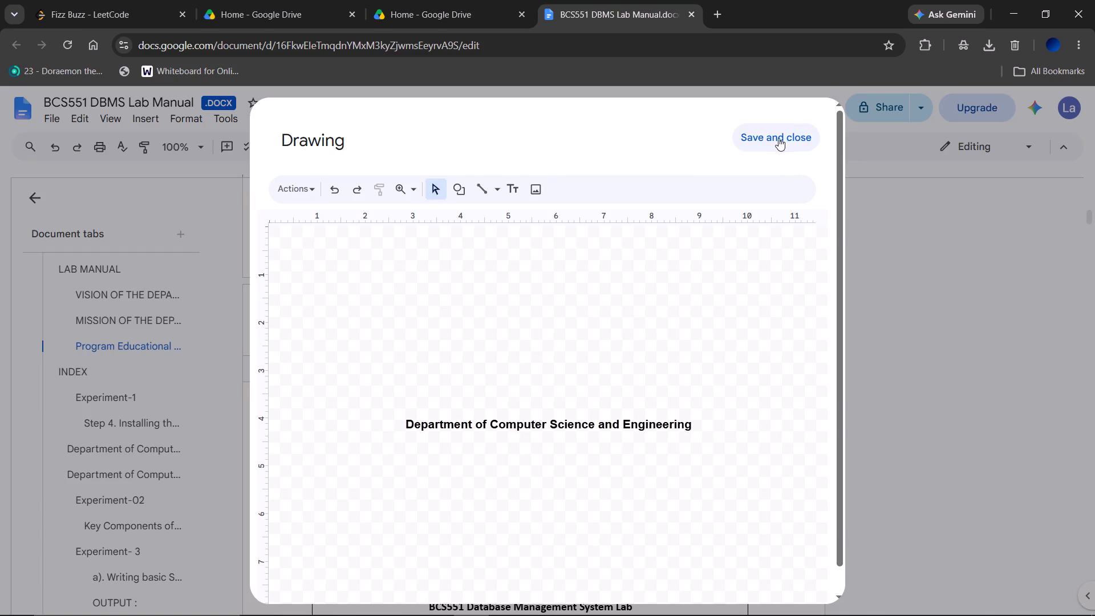
click(789, 135)
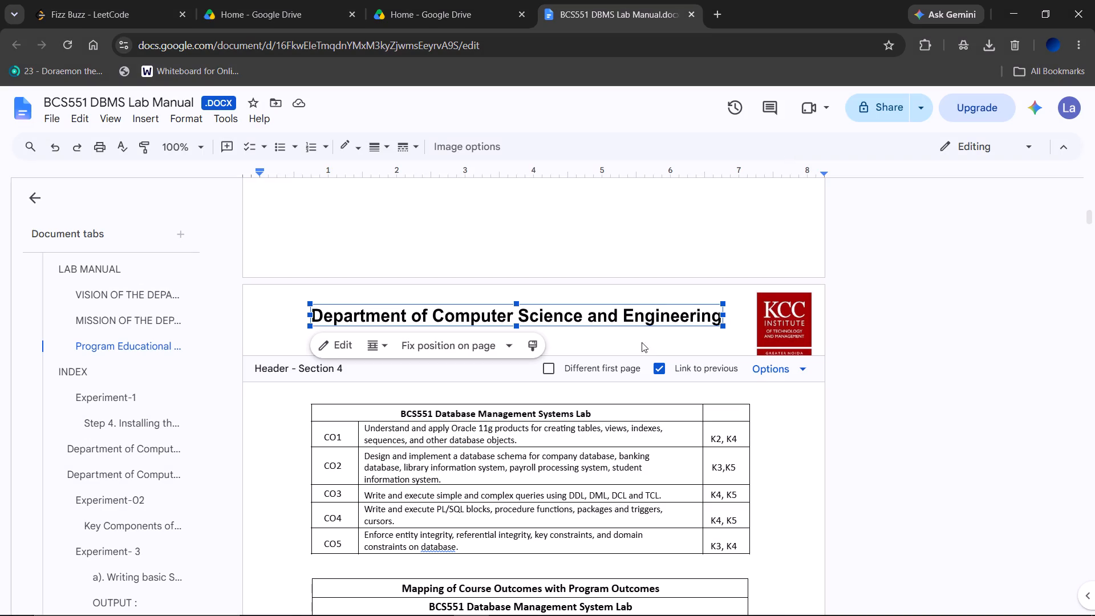
click(899, 390)
Inspect the department title drawing in the Experiment-1 page header in the drawing editor, and close it without edits.
scroll(899, 390, down, 5)
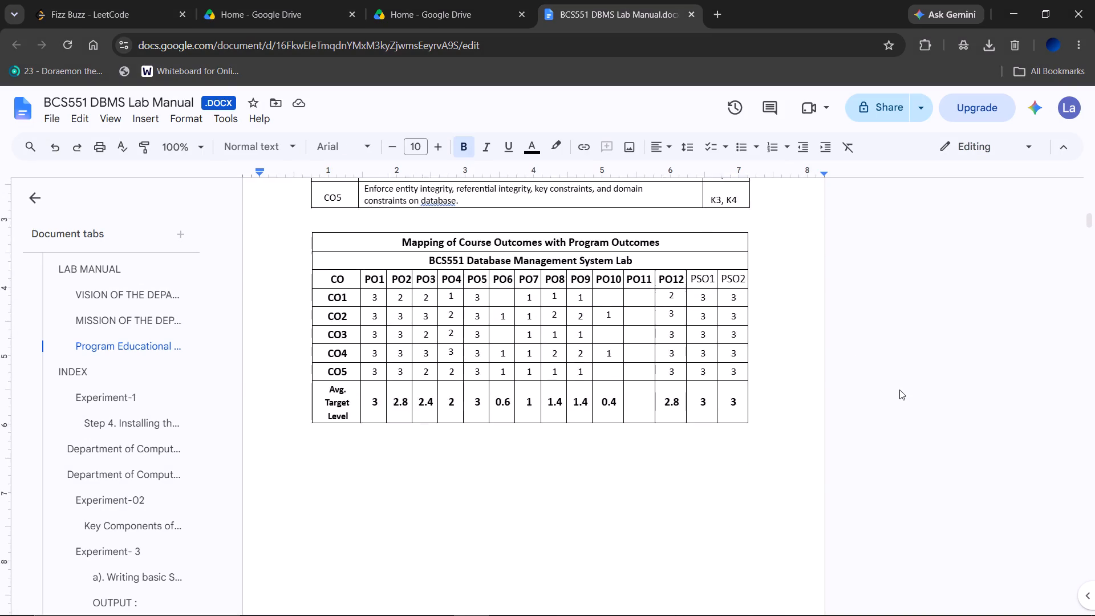
scroll(899, 390, down, 16)
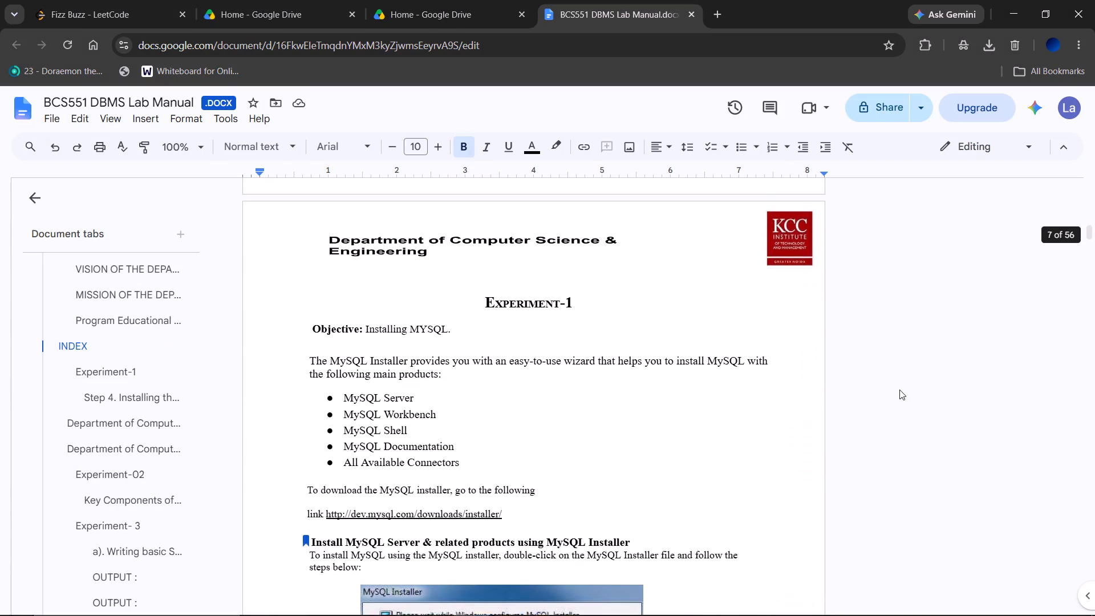
double_click(542, 246)
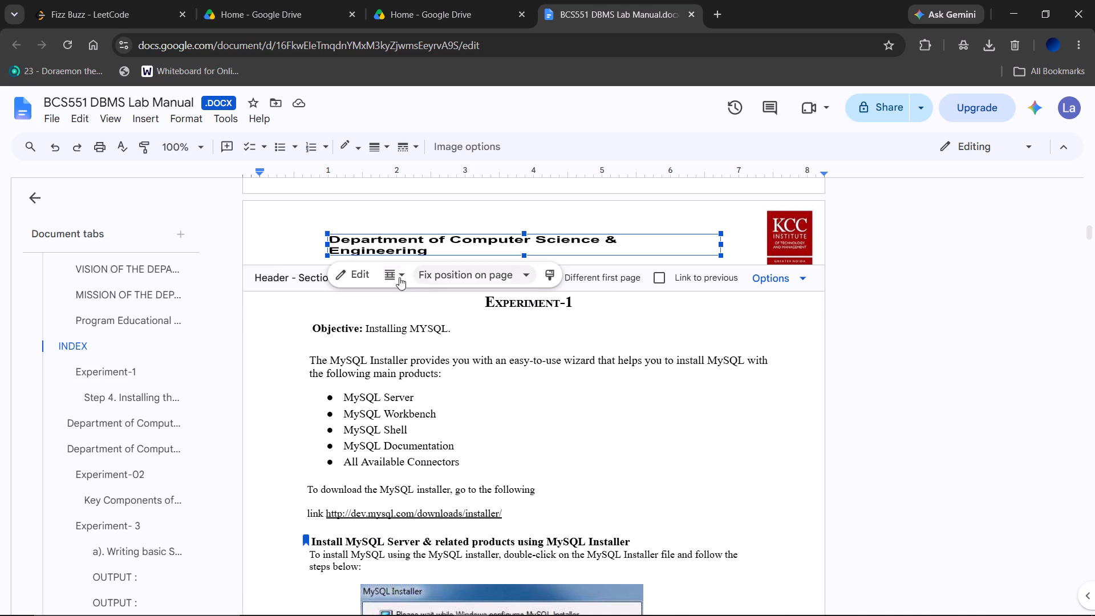
click(354, 275)
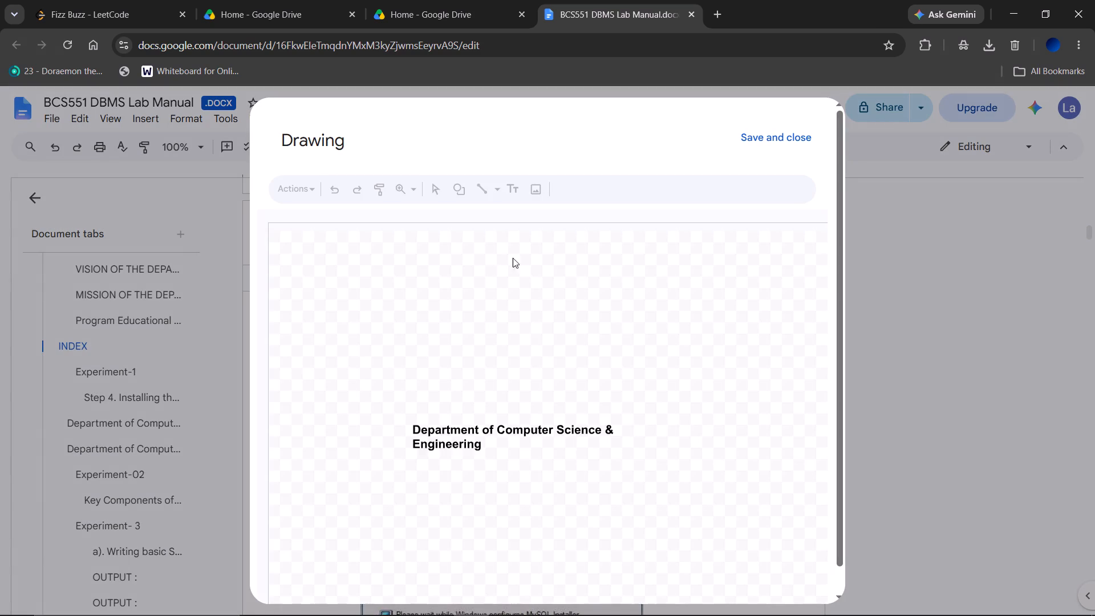
click(764, 130)
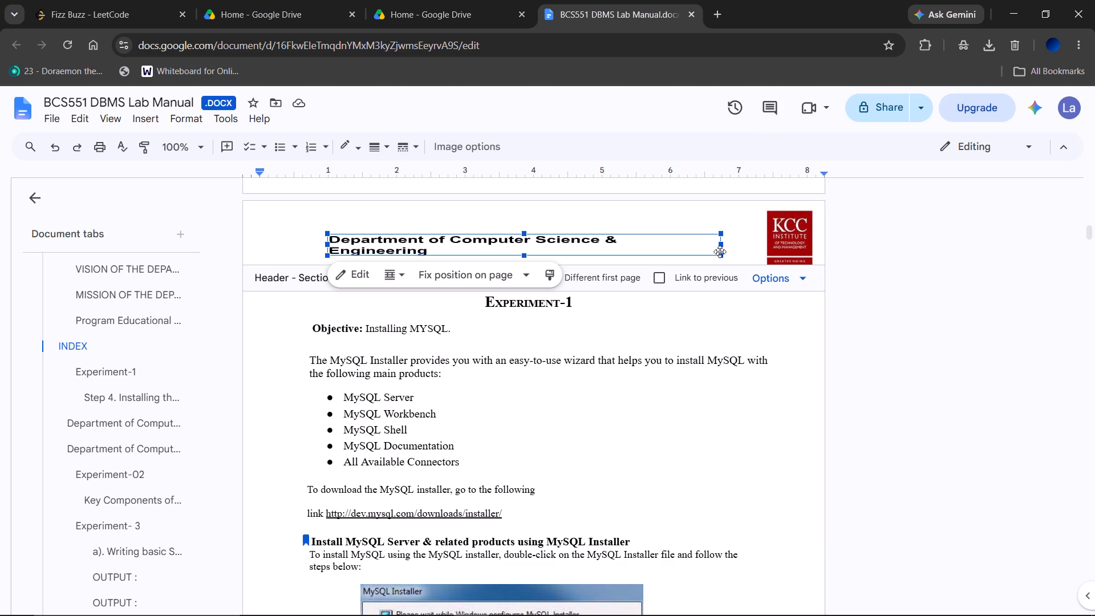
Enlarge the Experiment-1 header's title drawing: shift it toward the left margin, widen it up to the KCC logo, and make it taller.
drag(720, 245, 761, 242)
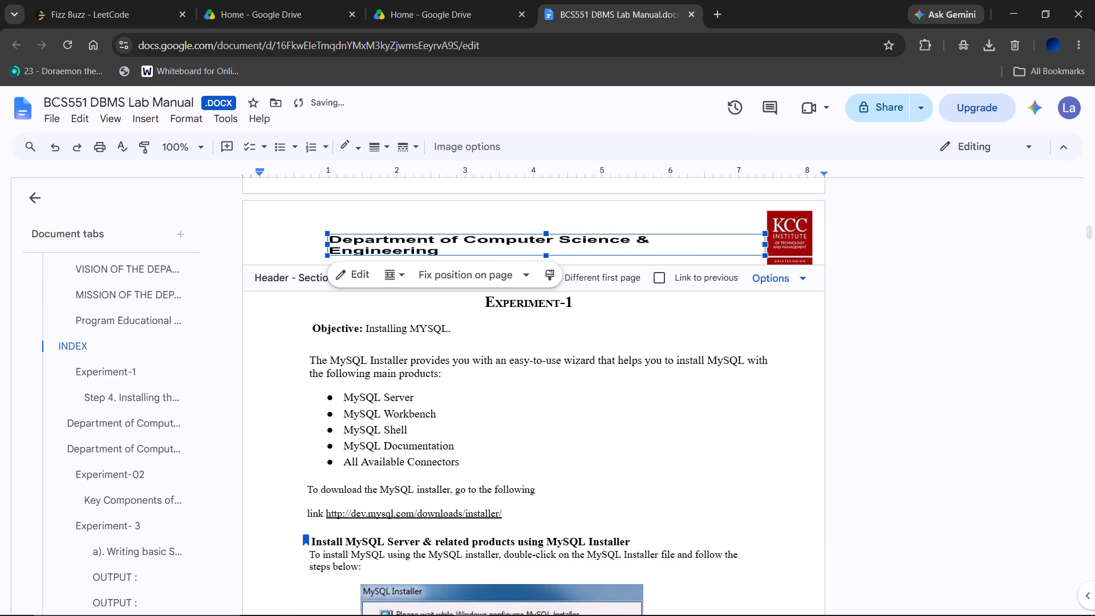
drag(533, 250, 484, 249)
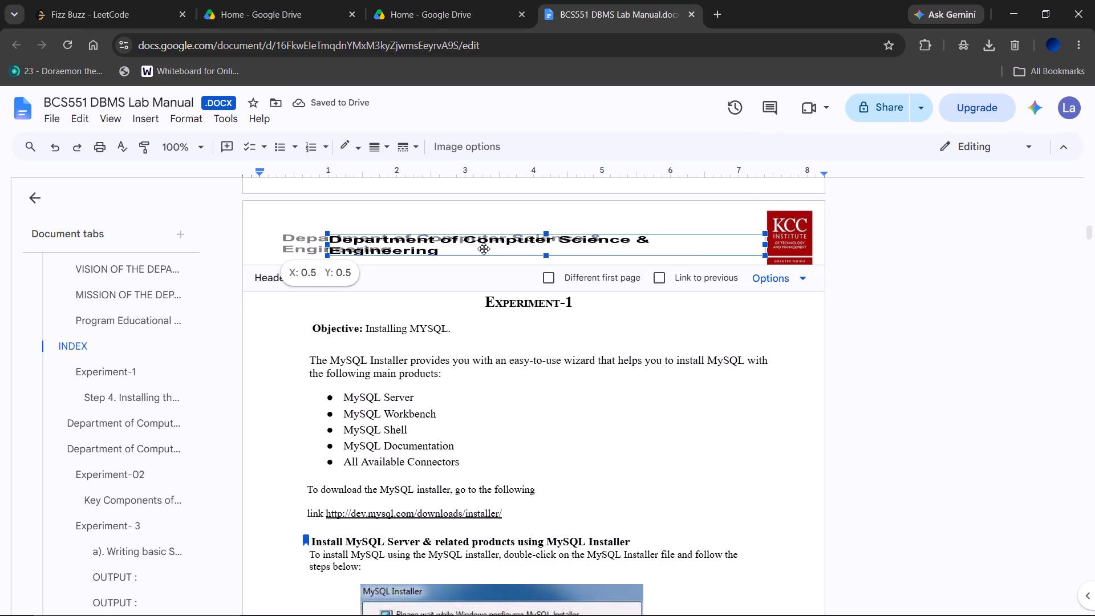
drag(484, 249, 479, 250)
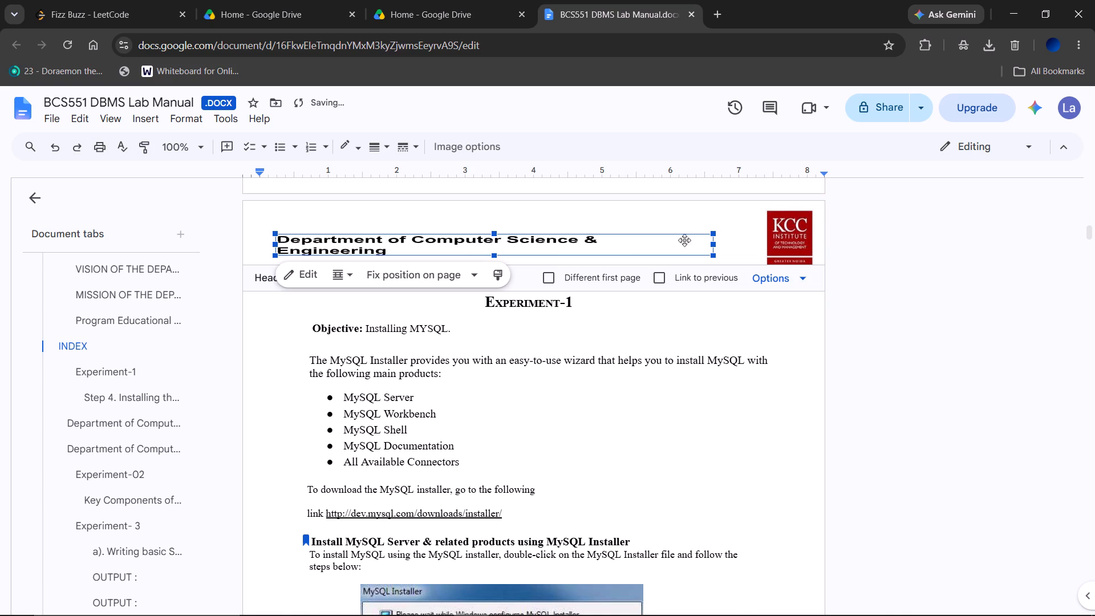
drag(712, 246, 763, 245)
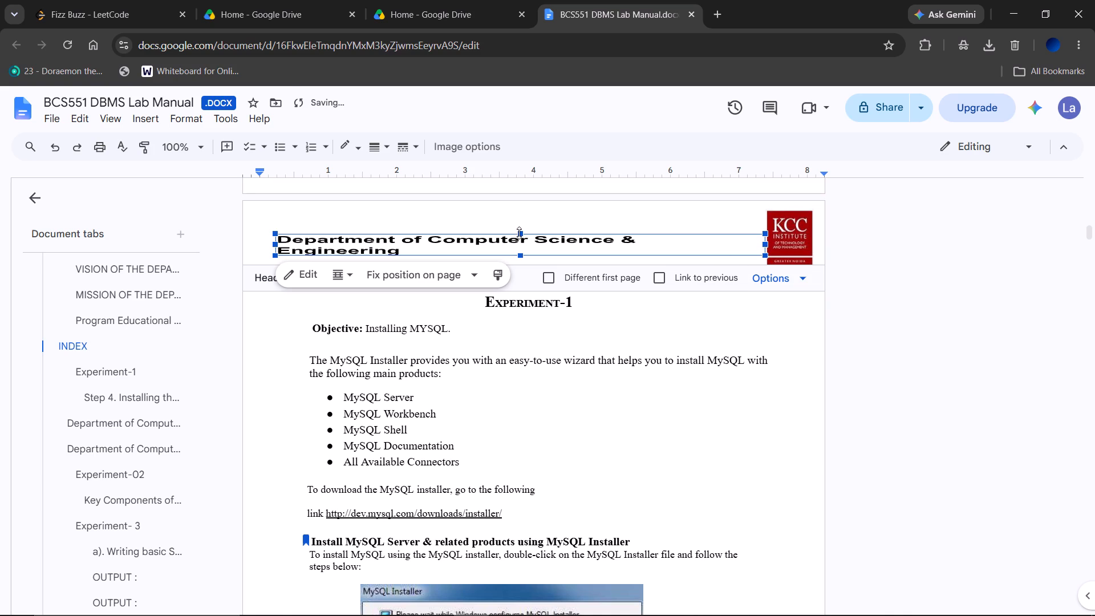
drag(519, 233, 517, 208)
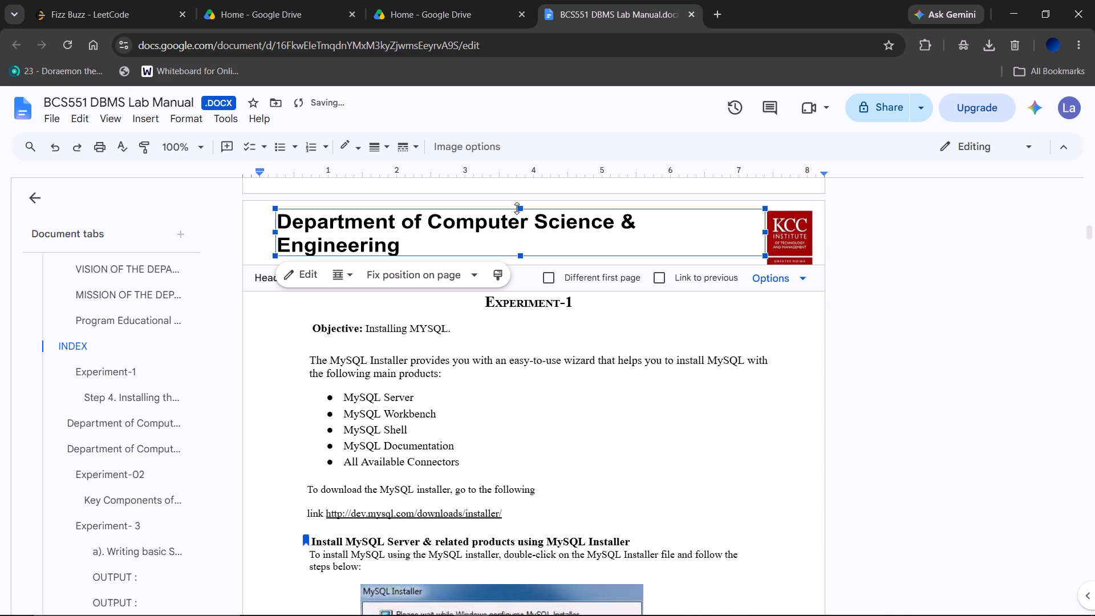
Change the Experiment-1 header title drawing's text wrapping to In line, and finally to Wrap text.
click(443, 234)
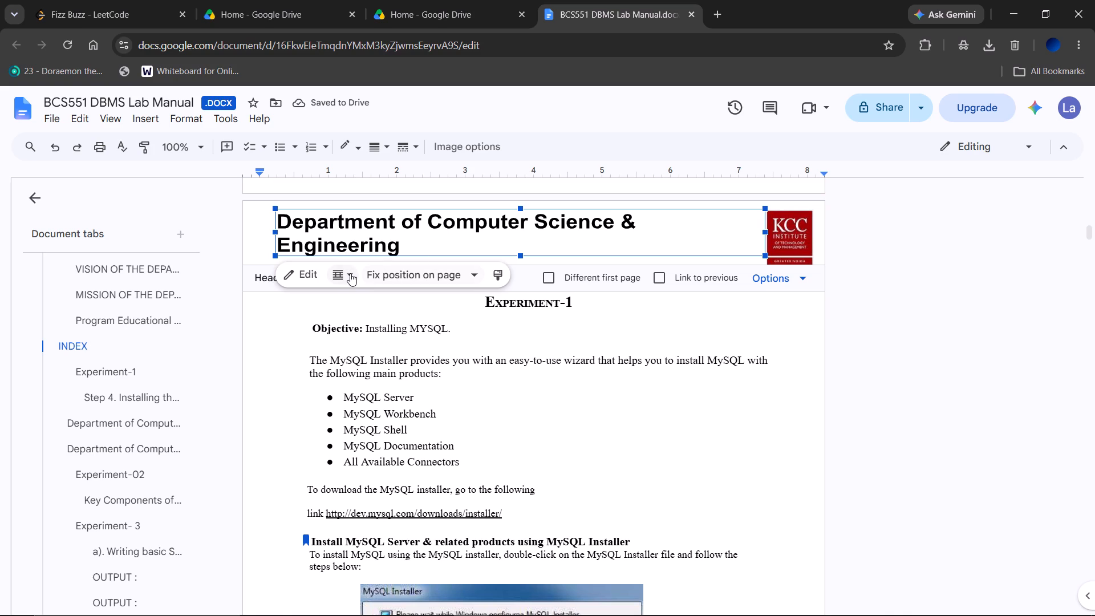
click(350, 273)
click(361, 303)
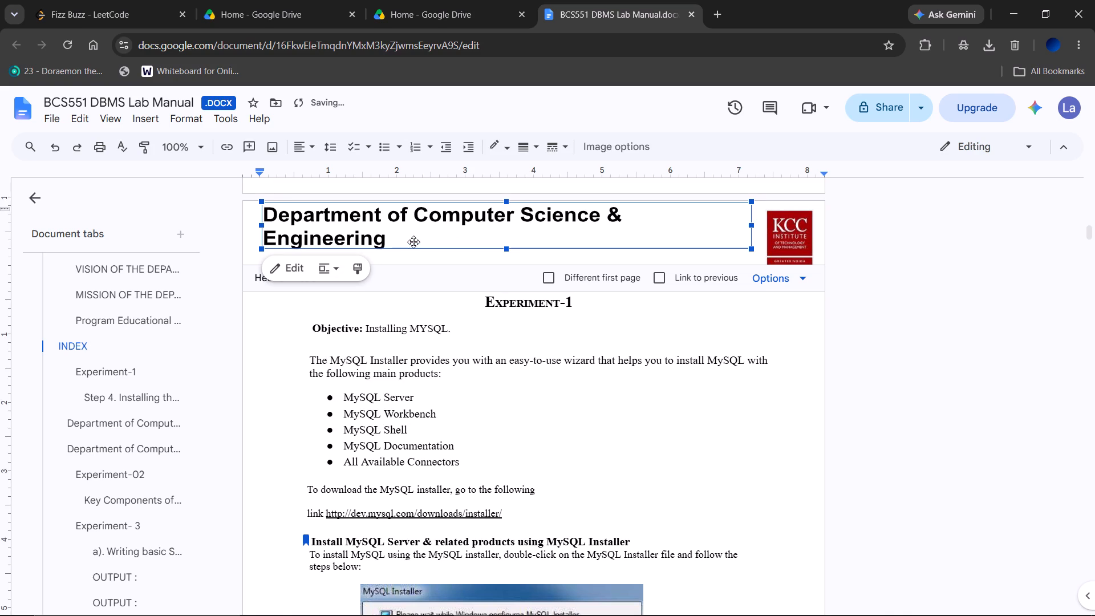
click(338, 271)
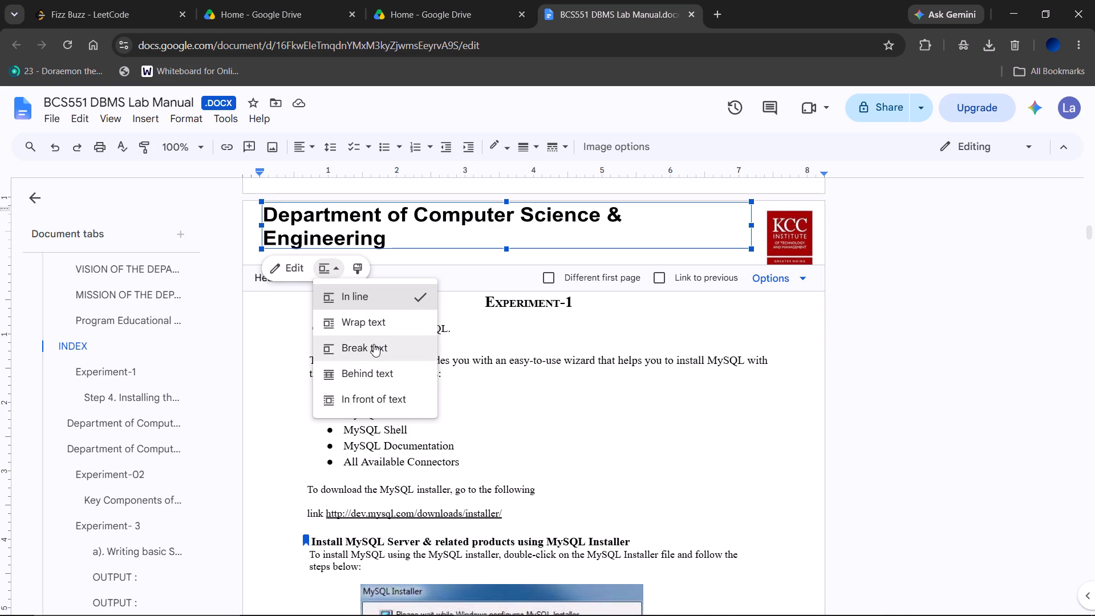
click(370, 318)
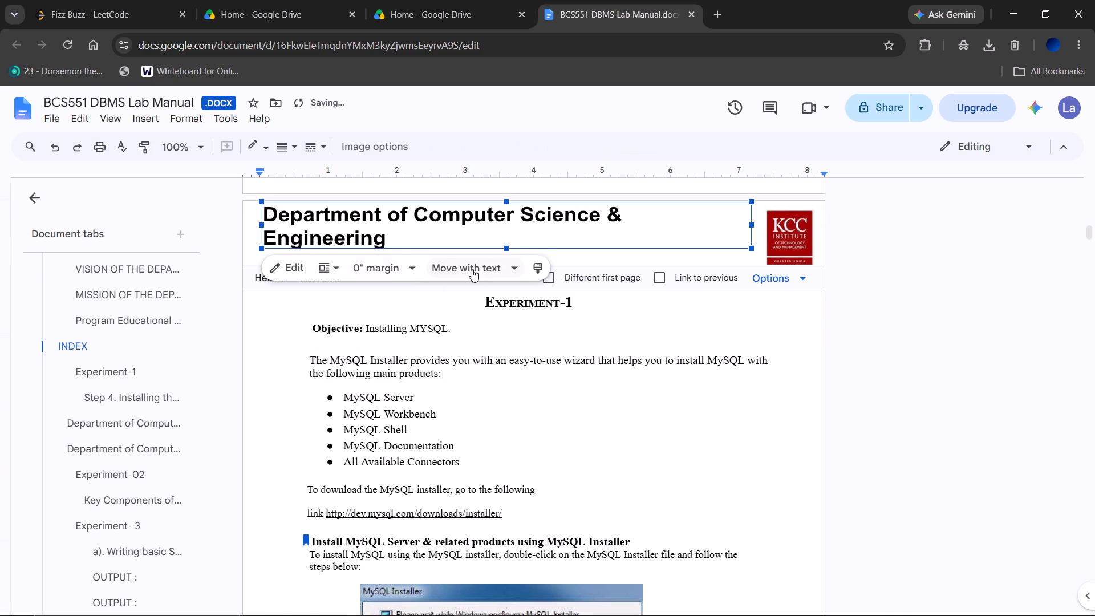
Reduce the text in the Experiment-1 header's title drawing to font size 16 and save the drawing.
double_click(351, 243)
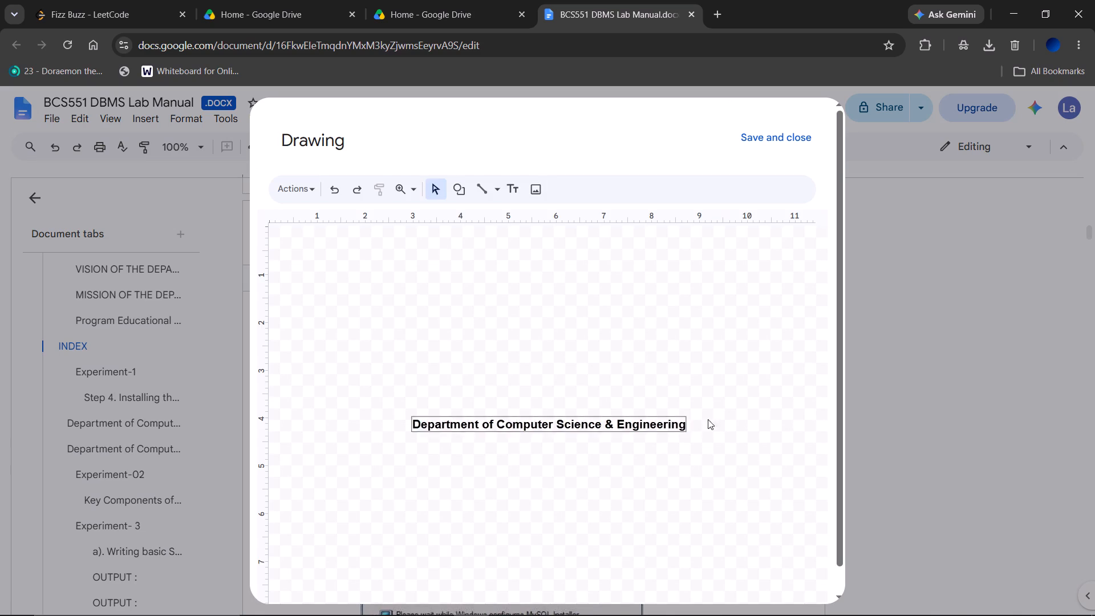
click(655, 429)
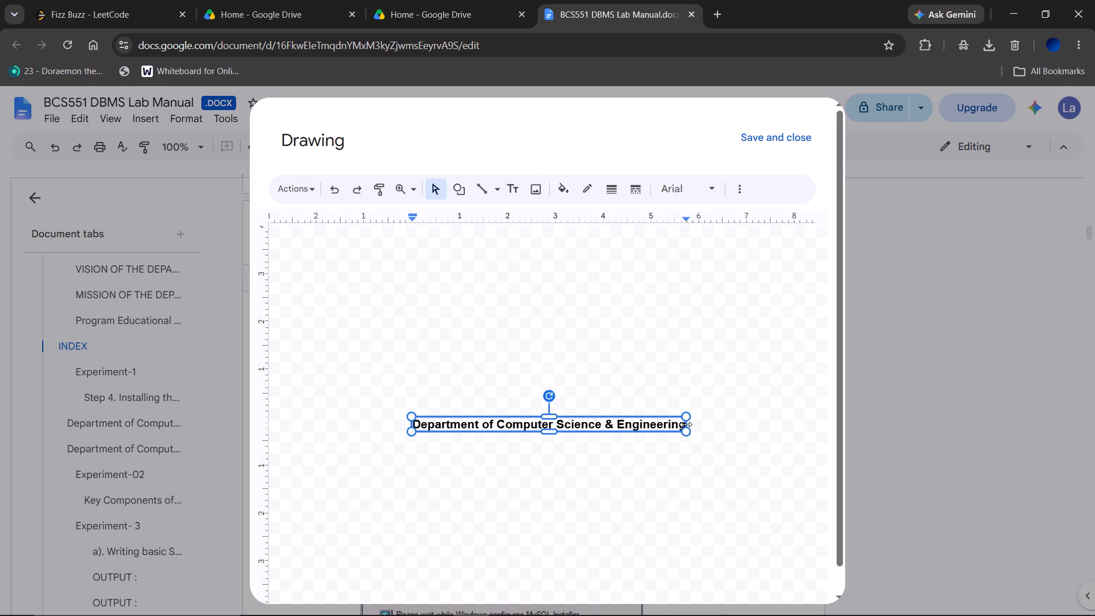
key(ctrl+a)
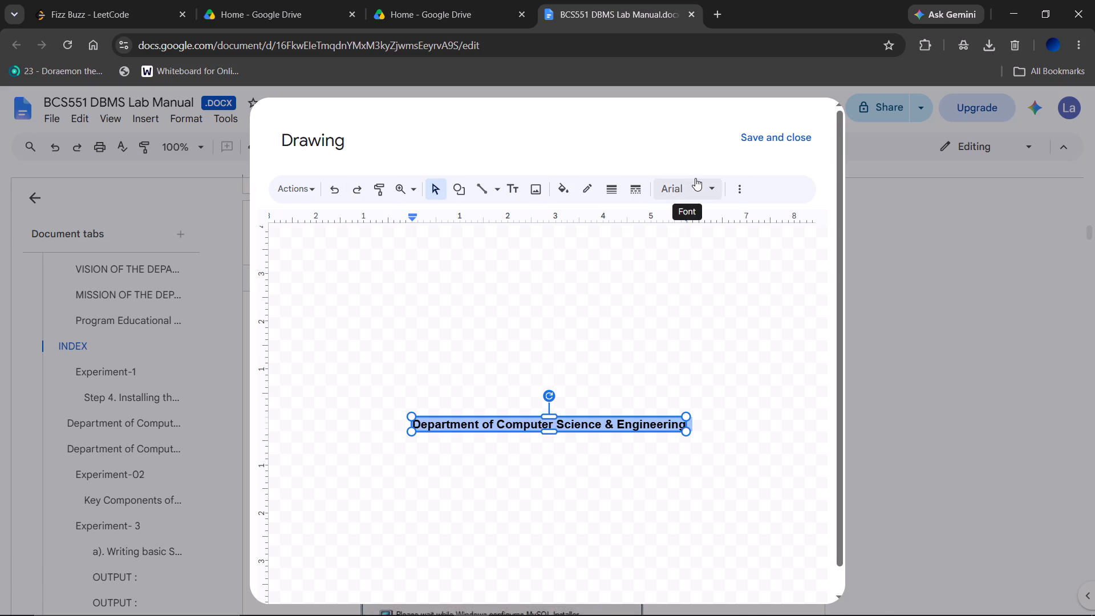
click(738, 194)
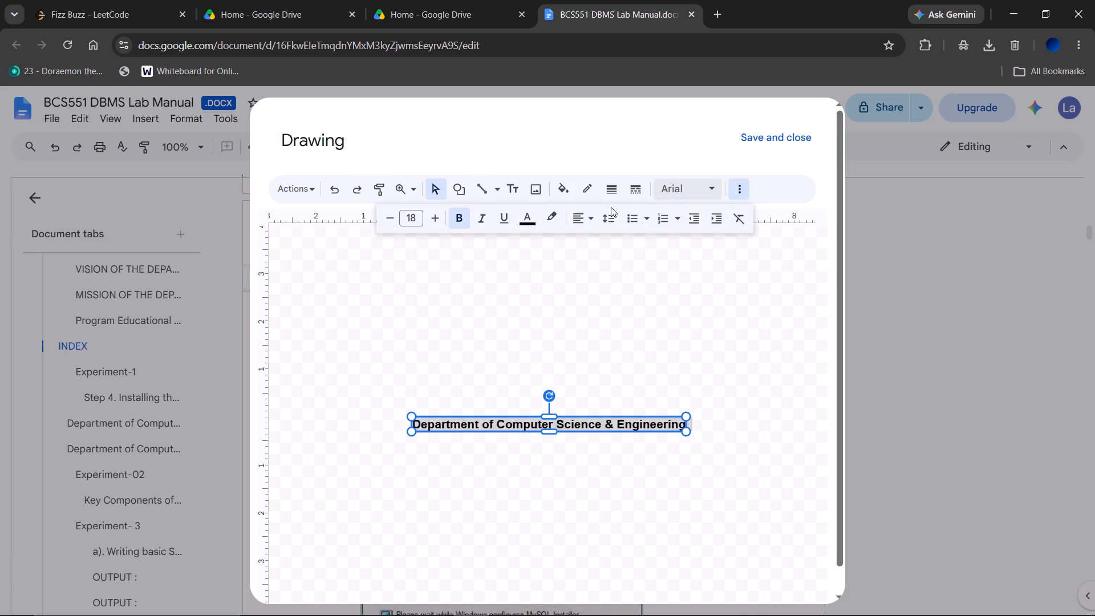
double_click(384, 219)
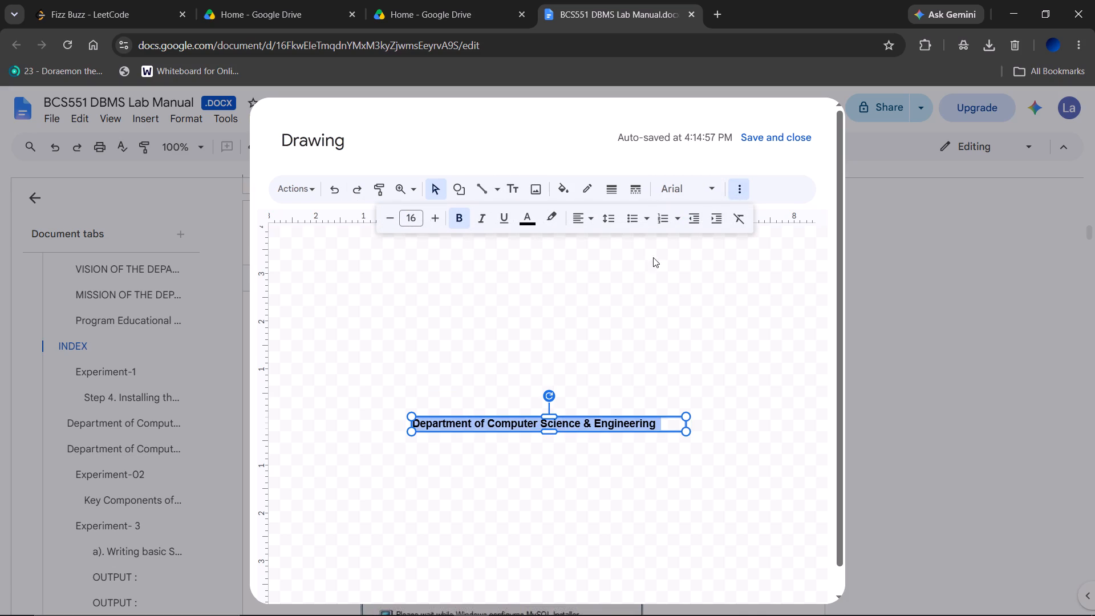
click(784, 133)
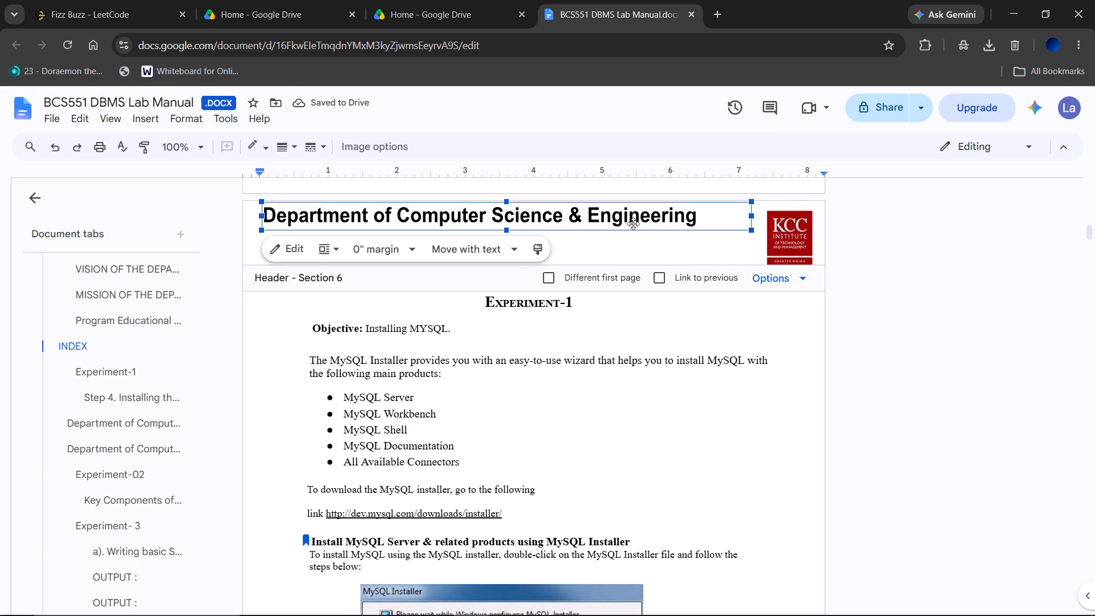
Move the Experiment-1 header title down and over so its text sits beside the KCC logo, and leave the header.
drag(633, 224, 641, 247)
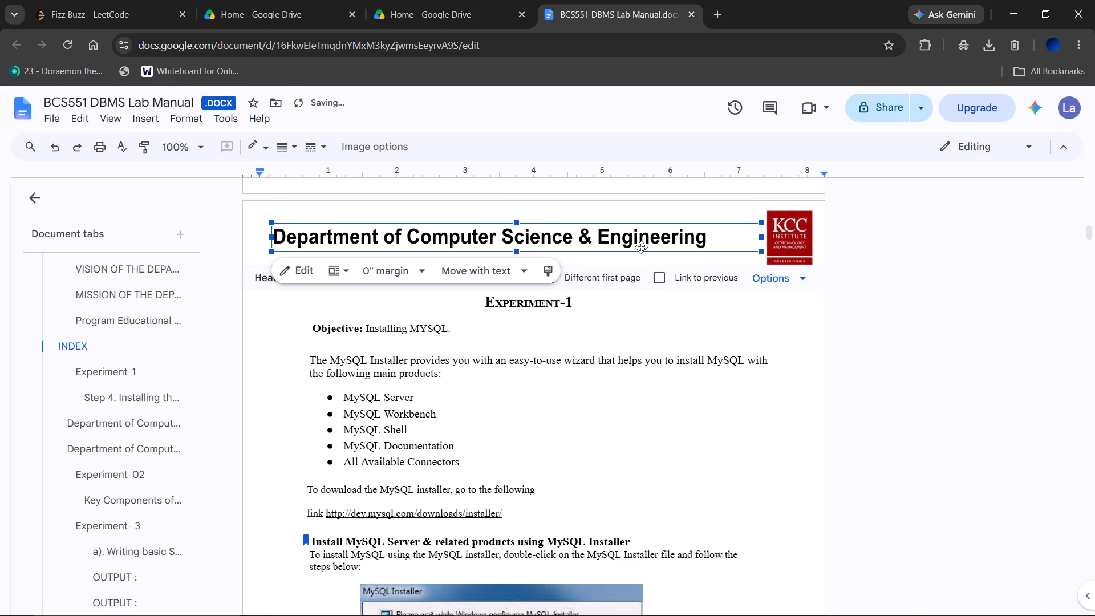
drag(641, 247, 666, 247)
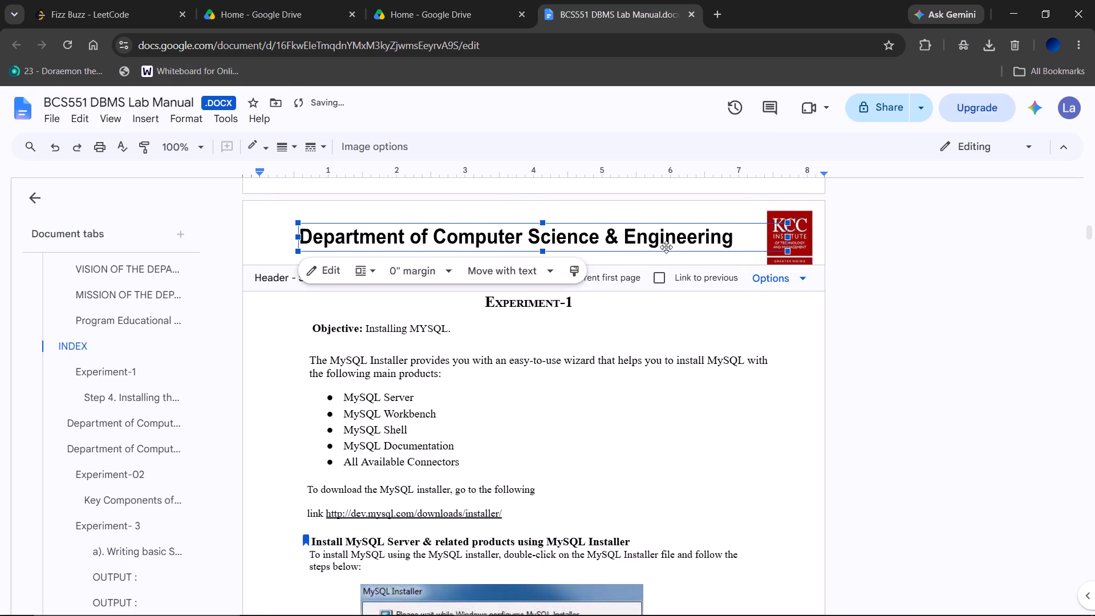
click(893, 372)
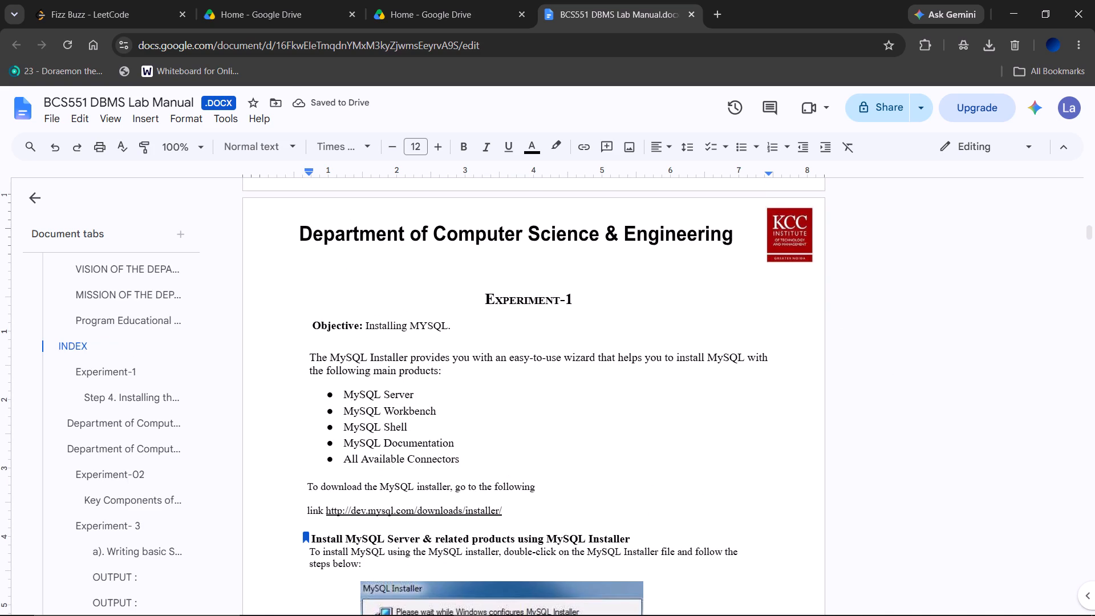
Remove the bookmarks from the "Install MySQL Server & related products", "Step 1: Choosing a setup type" and "Step 2. Selecting products" headings.
scroll(555, 371, down, 2)
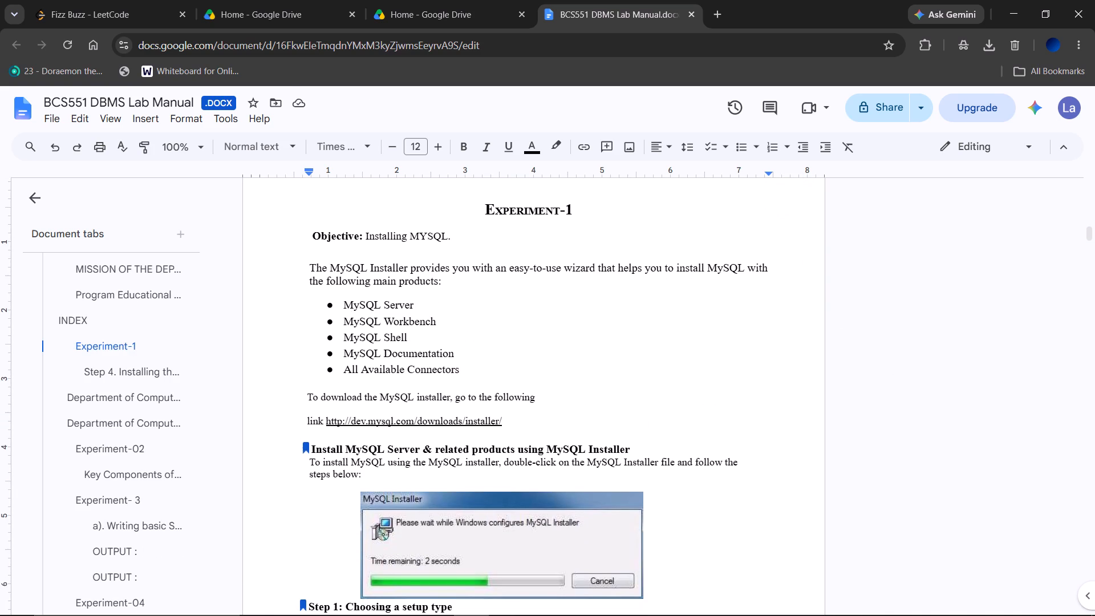
scroll(555, 371, down, 1)
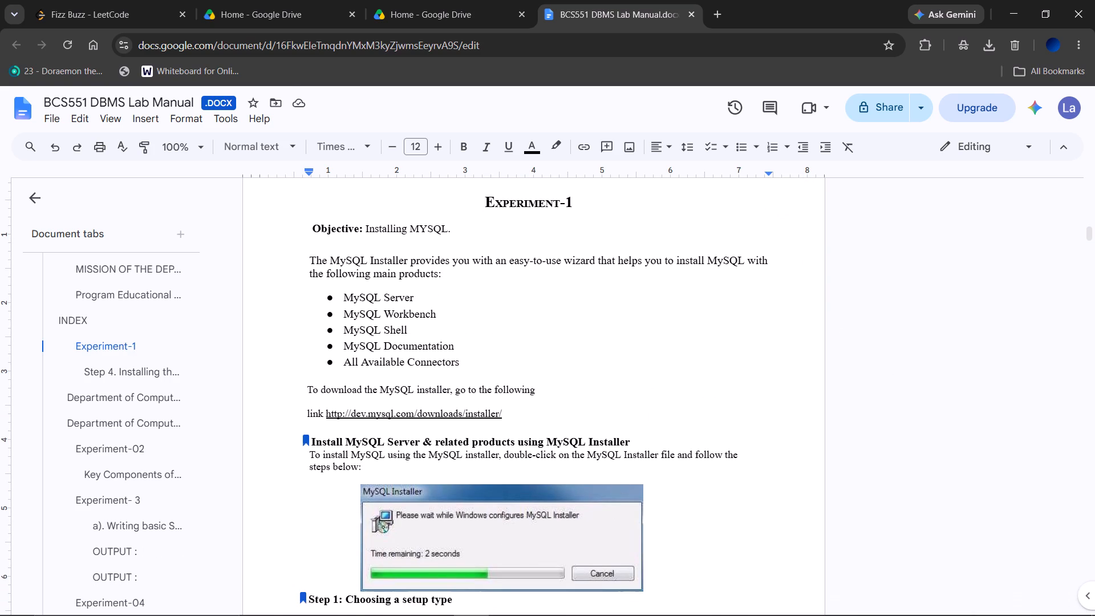
scroll(628, 447, down, 2)
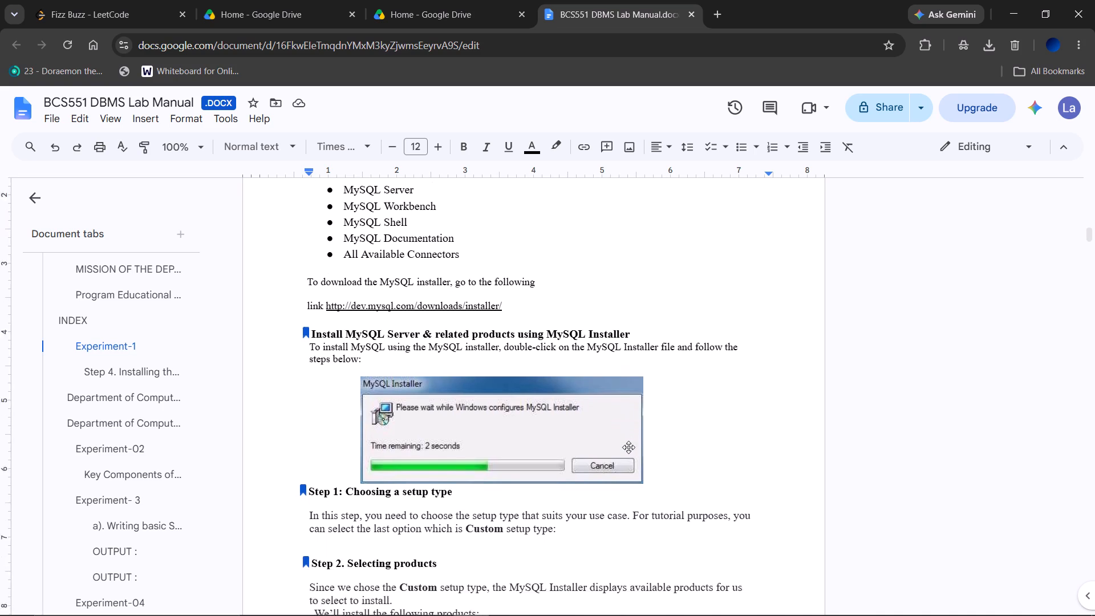
scroll(628, 447, down, 1)
click(314, 295)
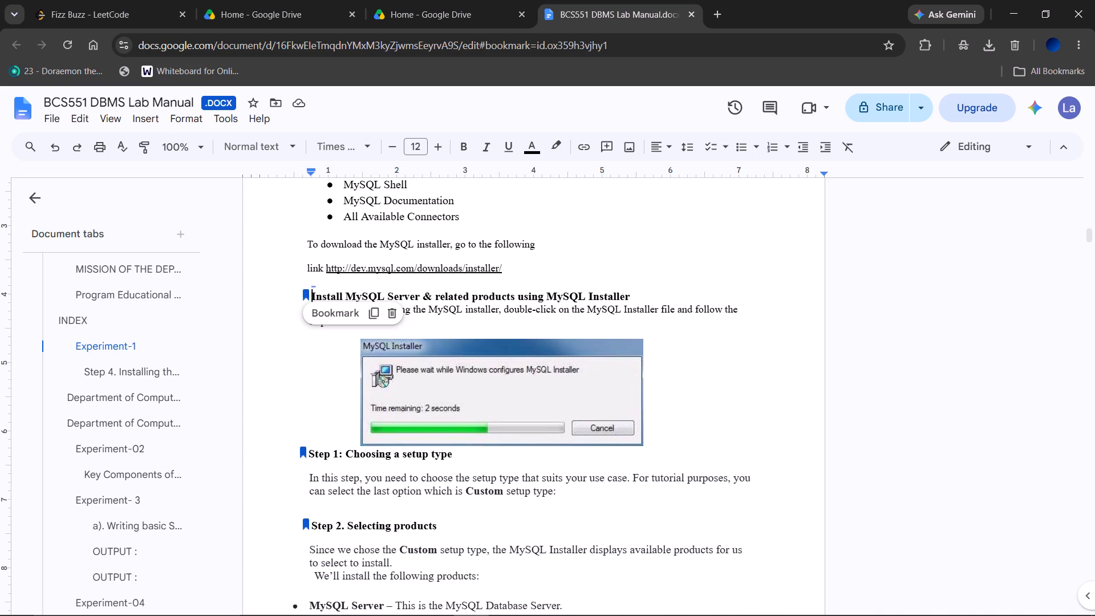
click(394, 316)
scroll(394, 316, down, 3)
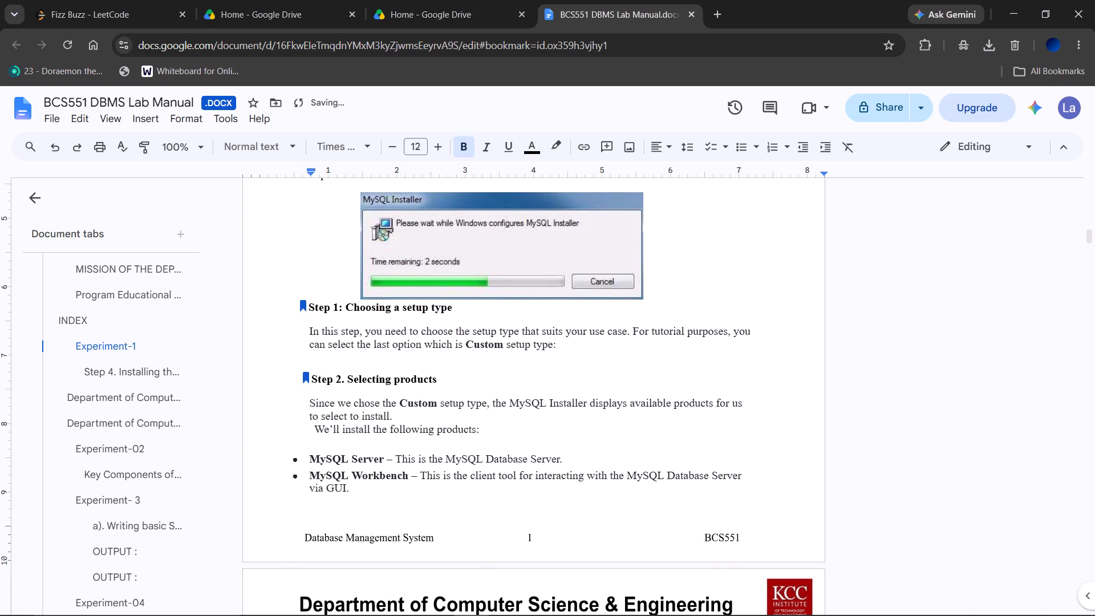
click(315, 303)
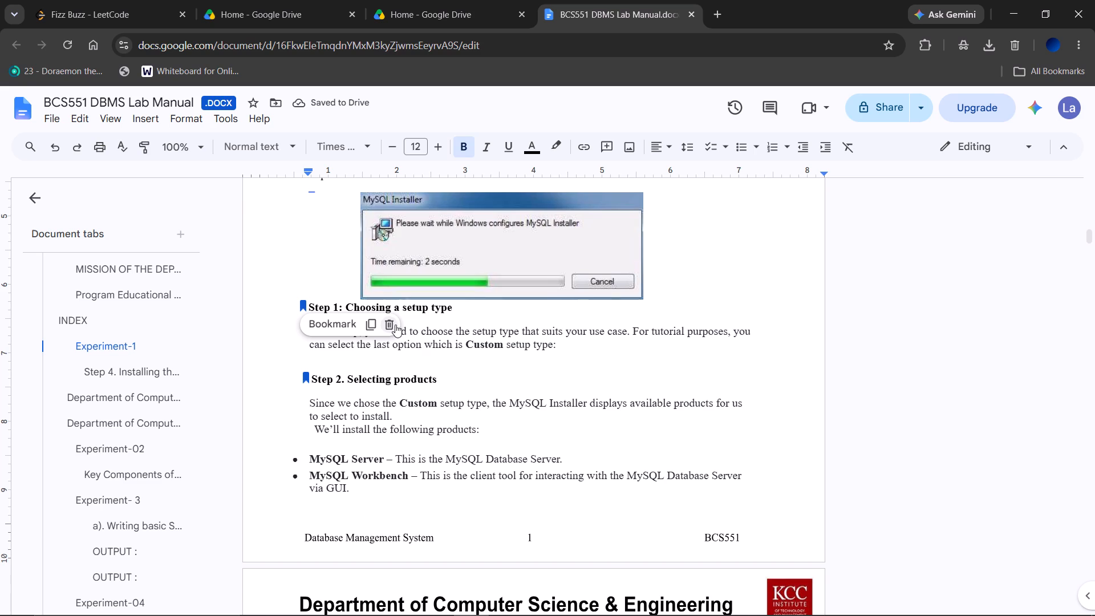
click(395, 324)
click(315, 380)
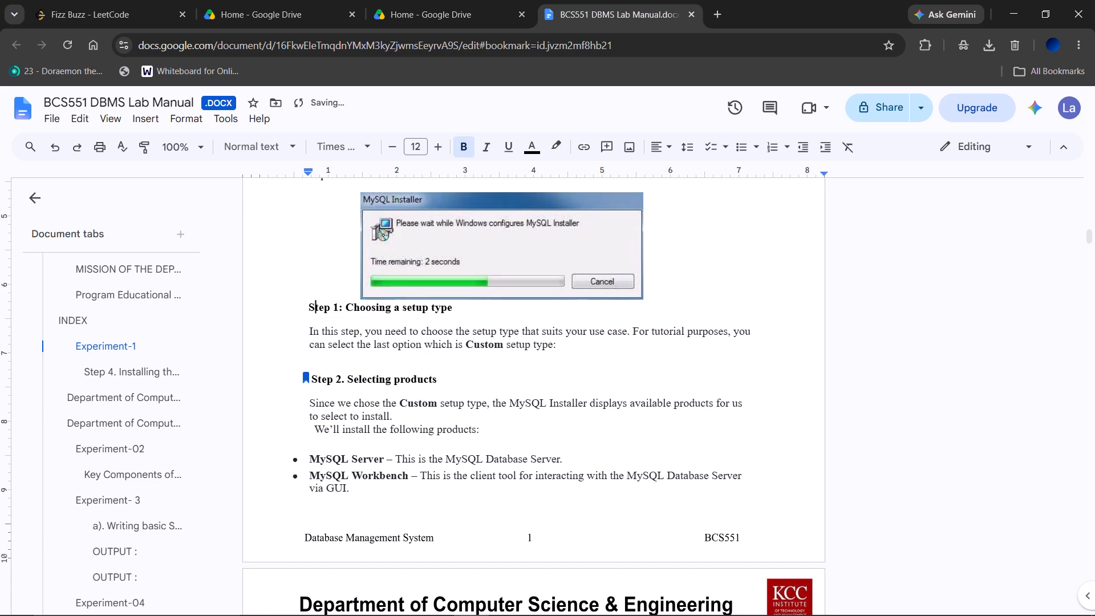
click(391, 398)
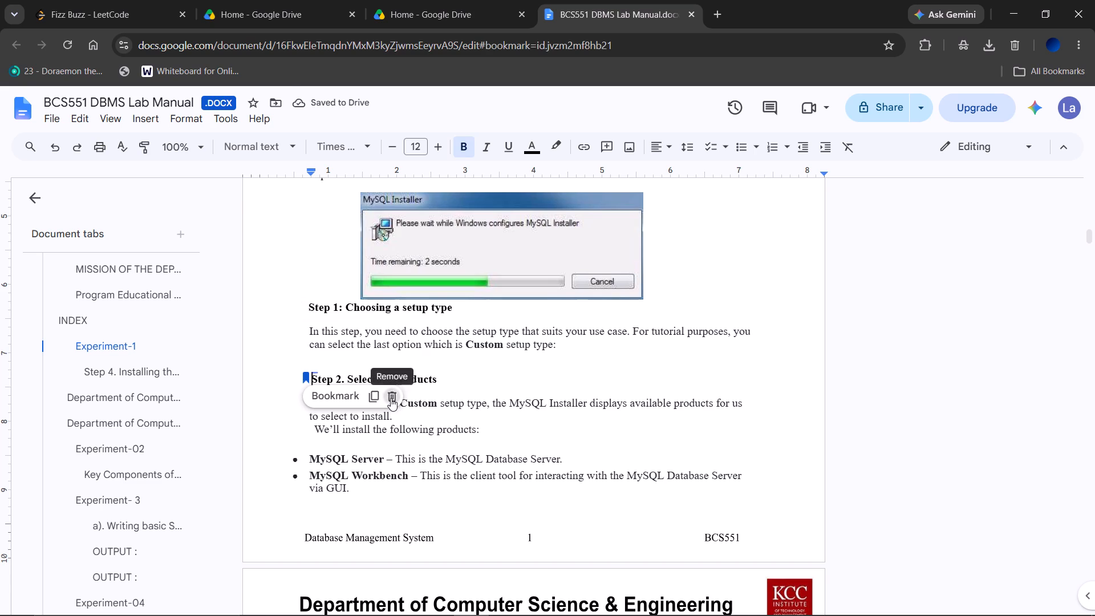
Check the header and footer layout on the pages from the "Step 2. Selecting products" heading to the "Step 4. Installing the selected products" heading.
scroll(391, 398, down, 5)
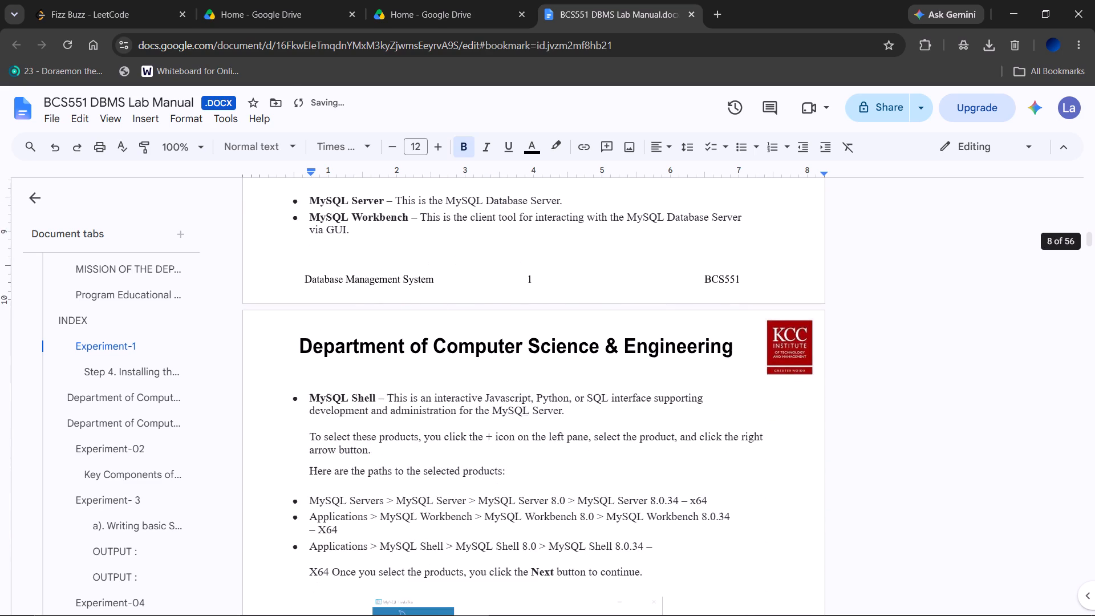
scroll(391, 398, up, 1)
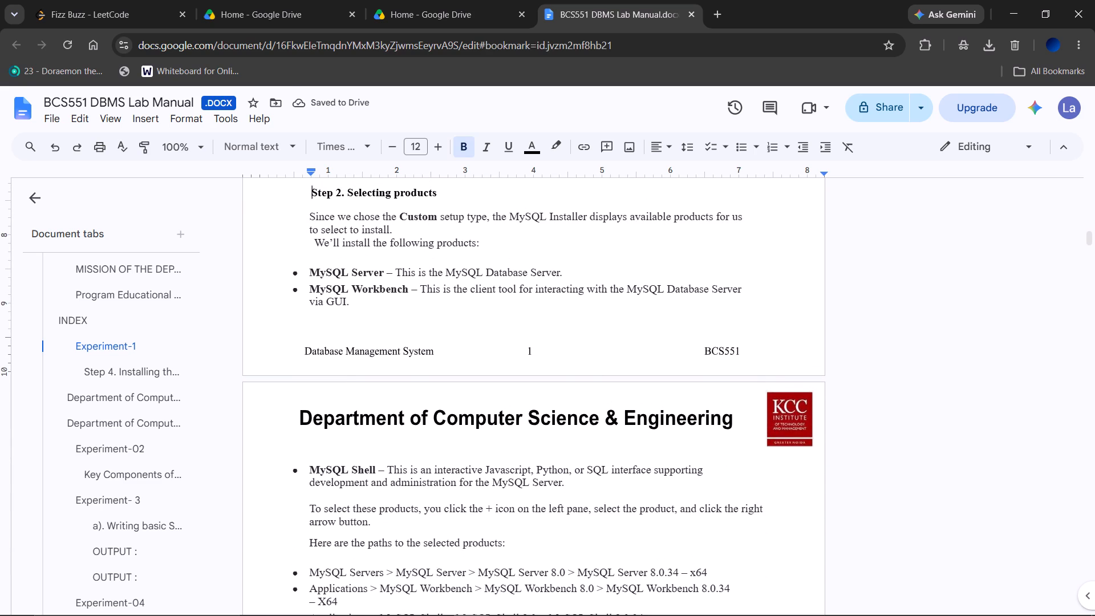
click(700, 352)
scroll(729, 352, down, 2)
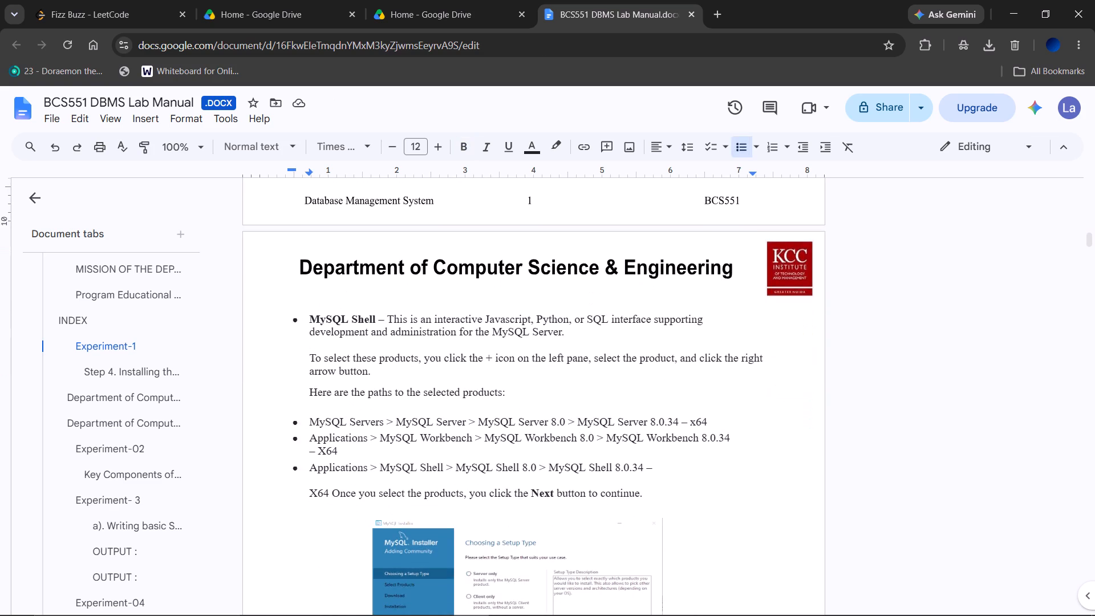
scroll(729, 352, down, 6)
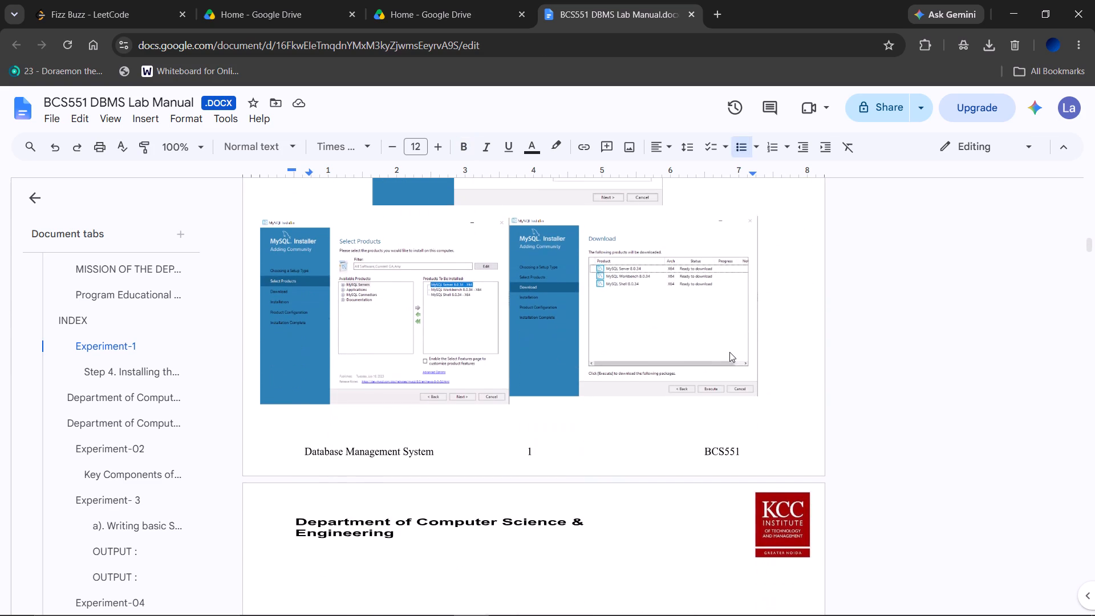
scroll(729, 352, down, 1)
scroll(729, 352, up, 9)
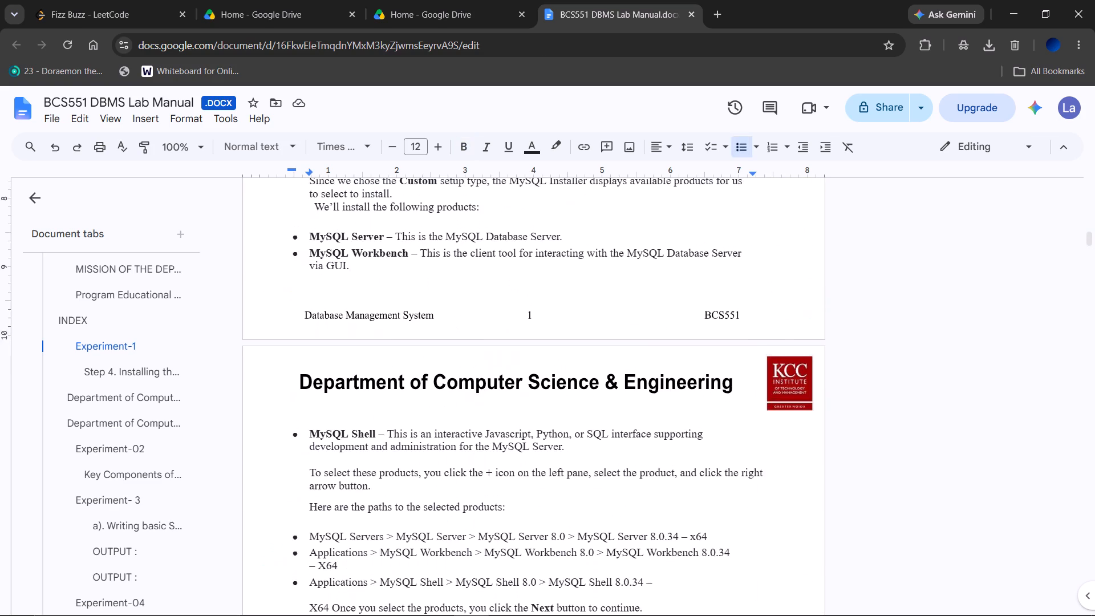
scroll(729, 352, down, 9)
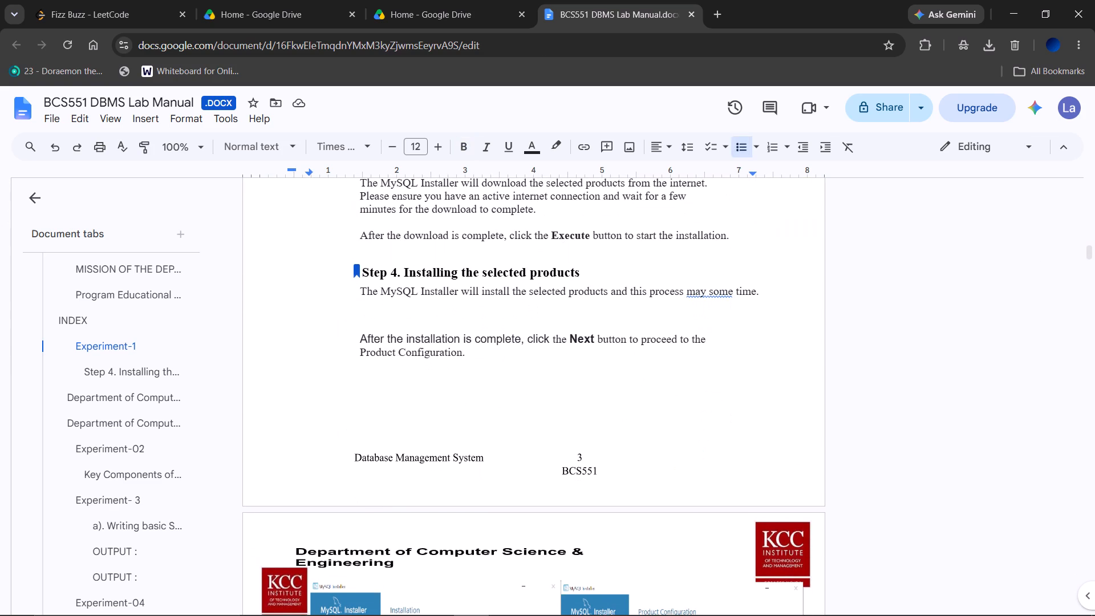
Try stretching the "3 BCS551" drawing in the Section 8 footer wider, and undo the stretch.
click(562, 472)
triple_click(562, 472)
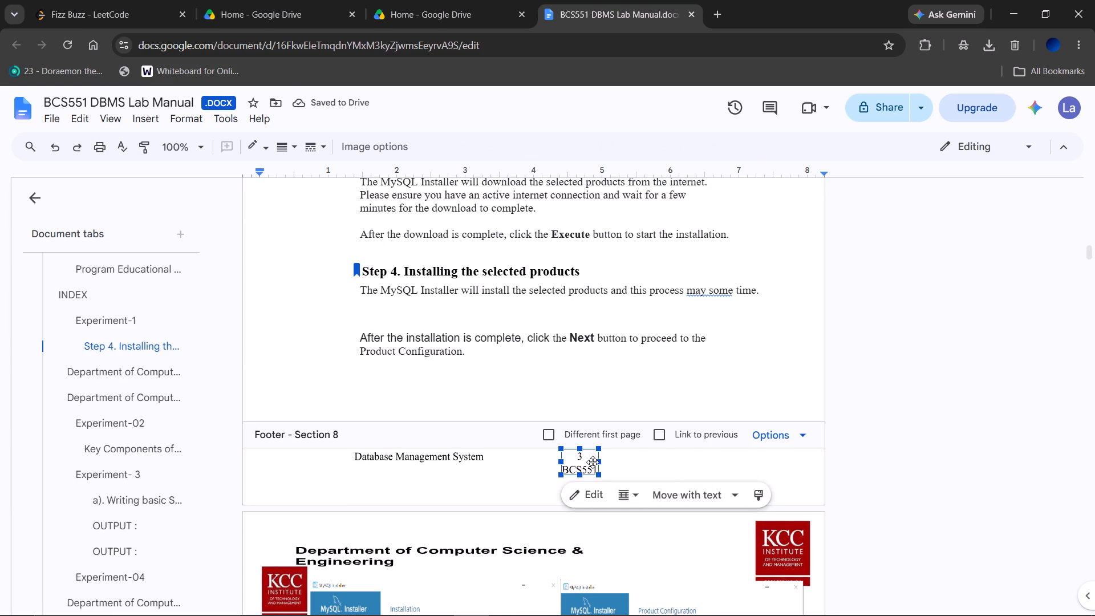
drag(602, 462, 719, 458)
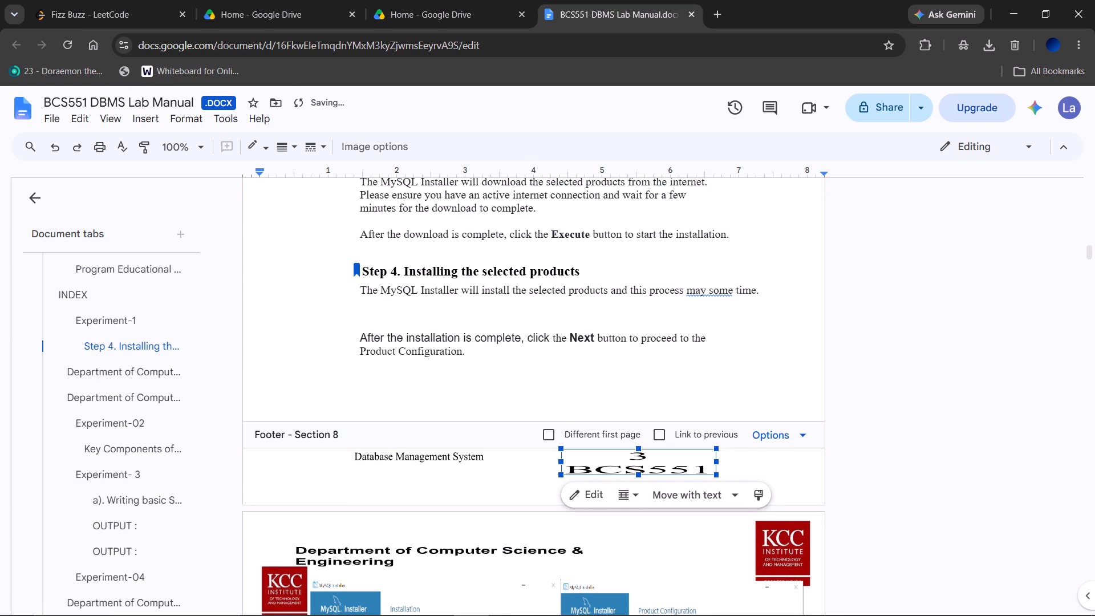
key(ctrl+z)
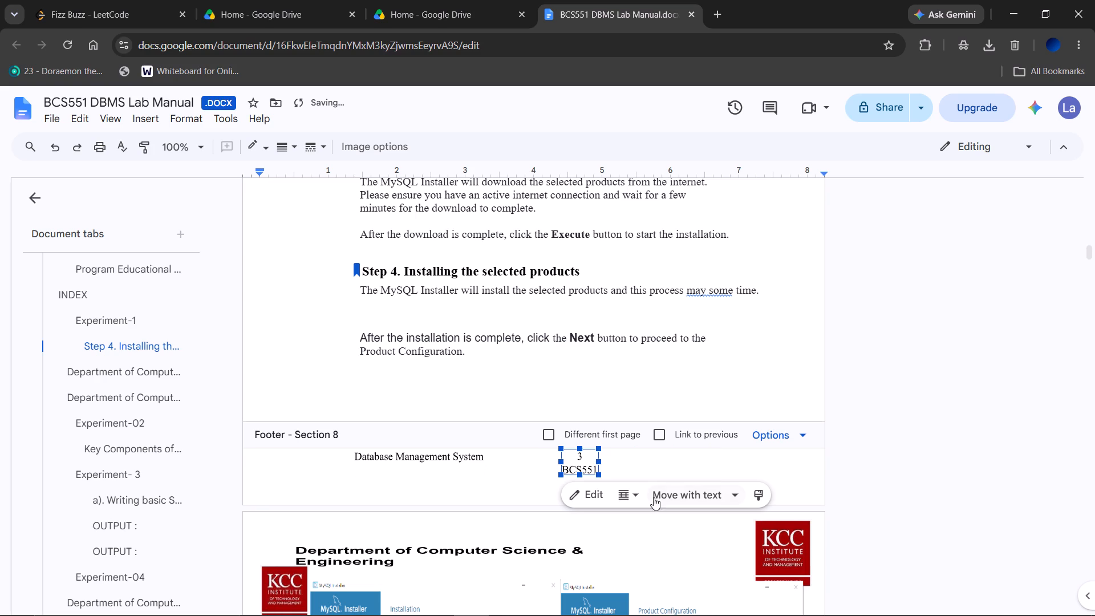
Open the "3 BCS551" footer drawing for editing and make its text box taller and roughly twice as wide.
click(590, 497)
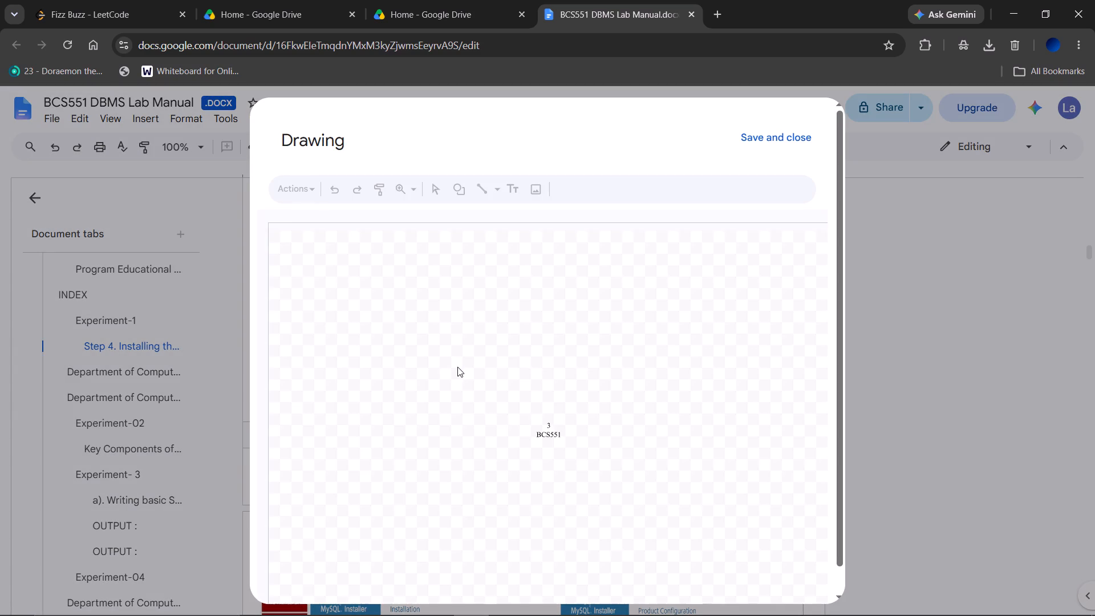
click(554, 425)
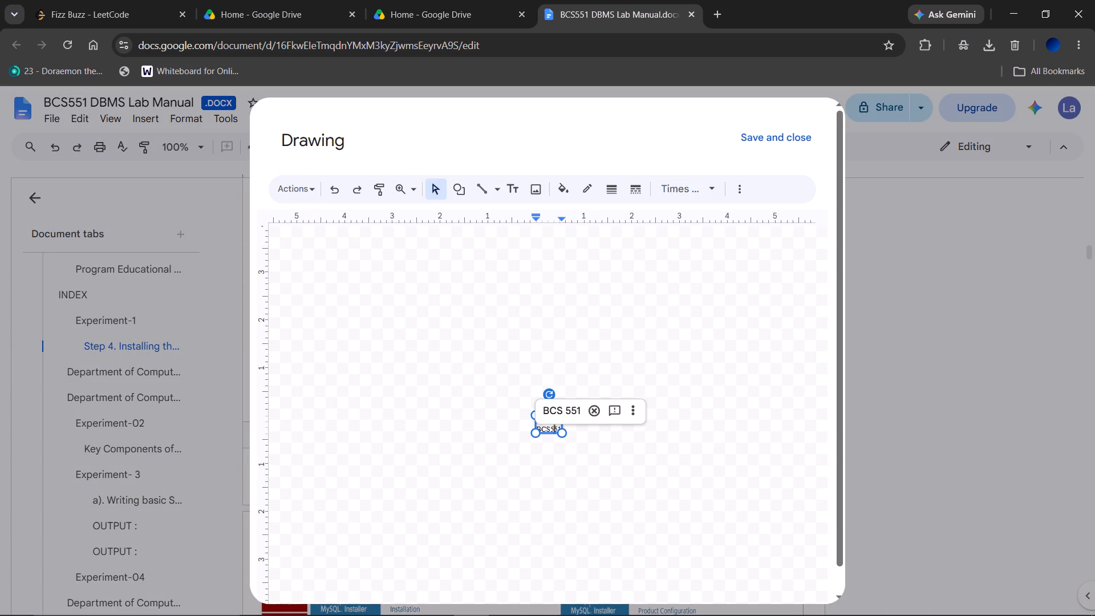
click(541, 425)
drag(559, 432, 664, 418)
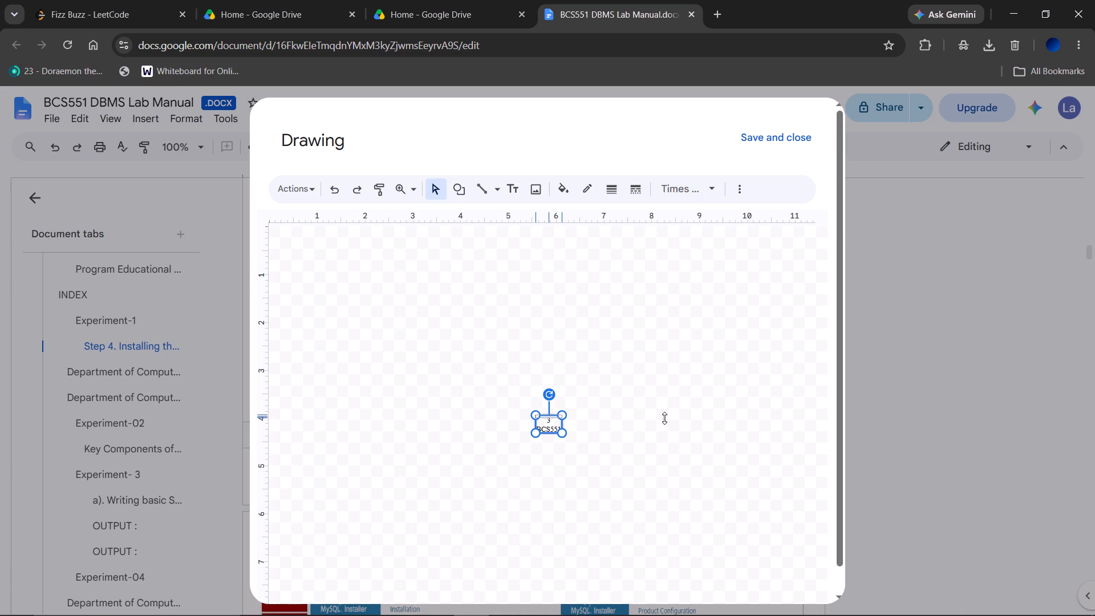
drag(664, 418, 635, 440)
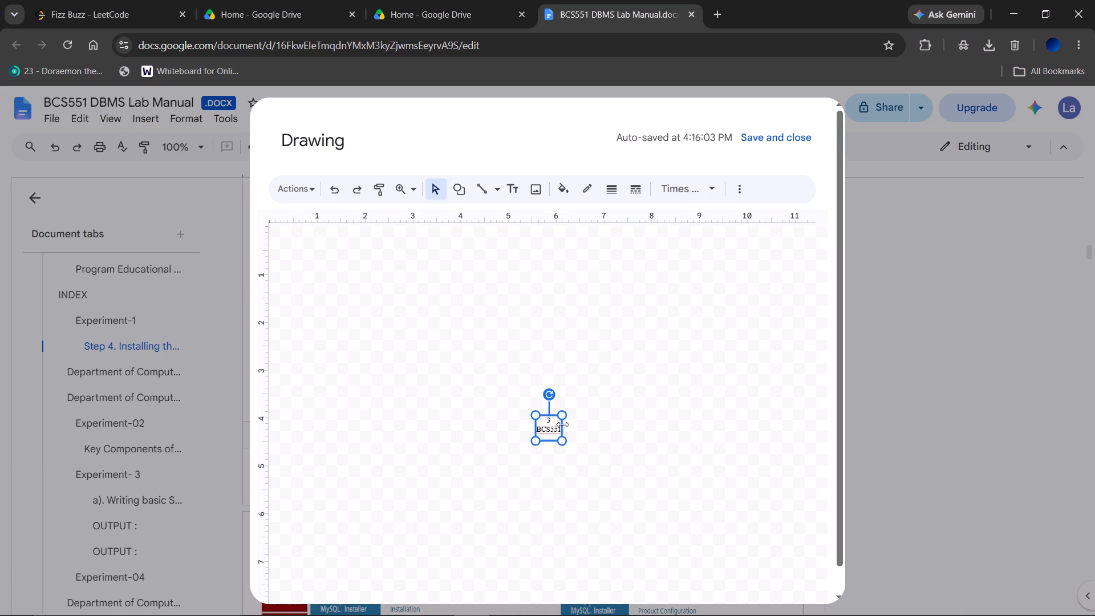
drag(562, 424, 594, 425)
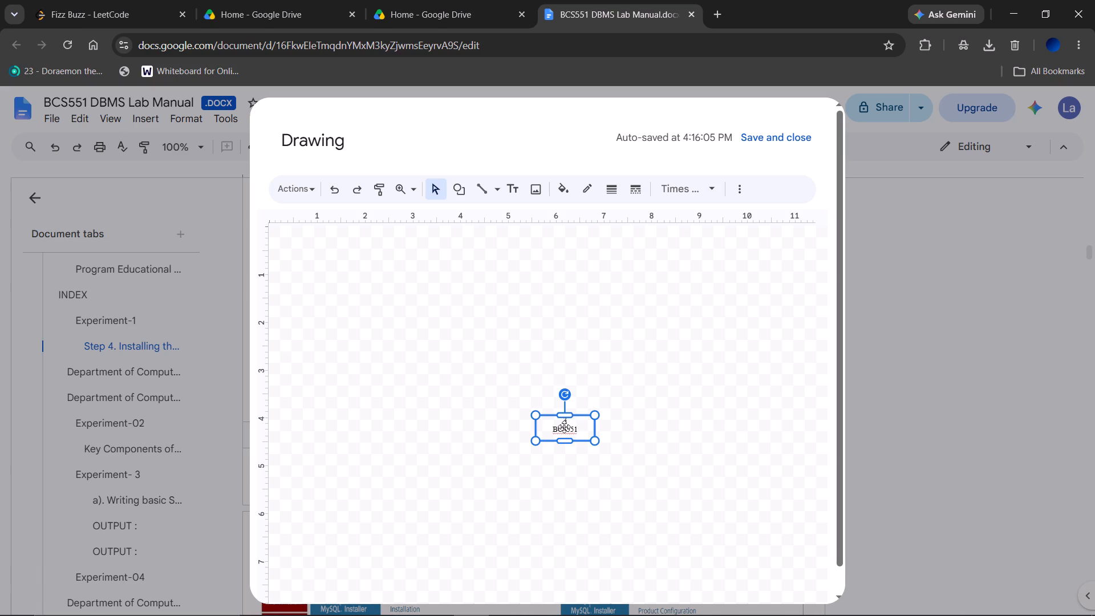
Put "3" and "BCS551" on one line separated by six spaces, shorten the text box to fit, and save the drawing.
double_click(565, 434)
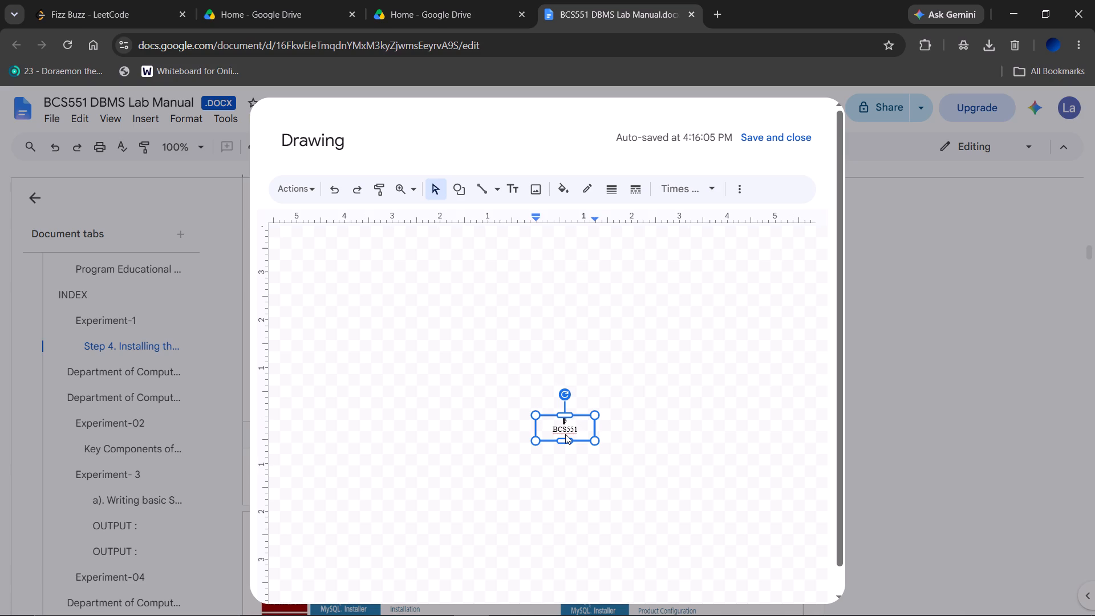
key(Down)
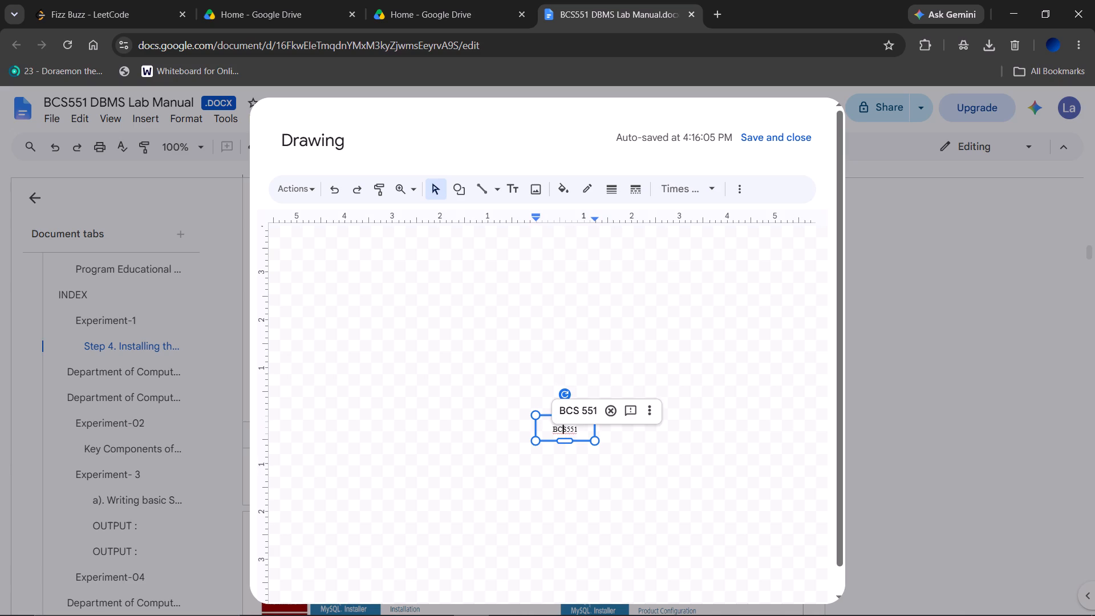
key(Left)
key(Left)
key(BackSpace)
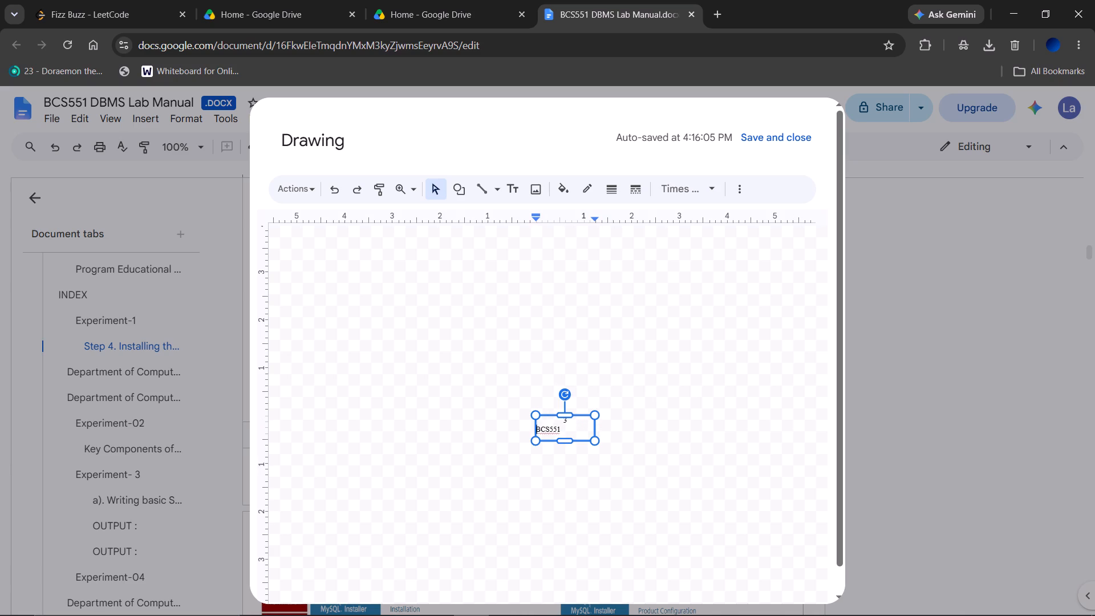
key(BackSpace)
key(space)
key(space)
key(space)
key(space)
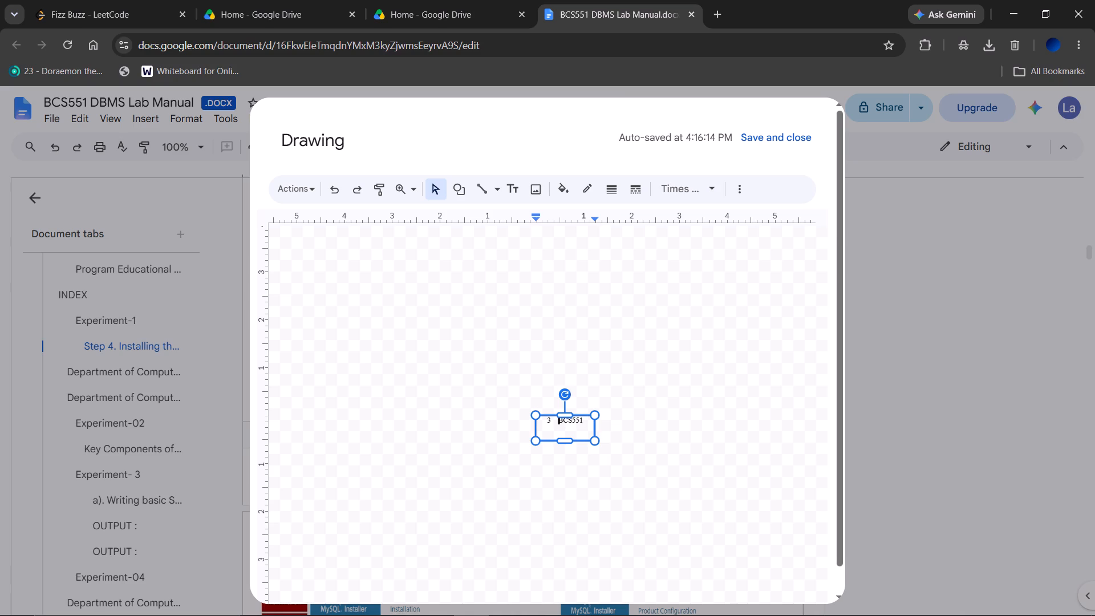
key(space)
key(space)
drag(569, 442, 570, 425)
click(780, 130)
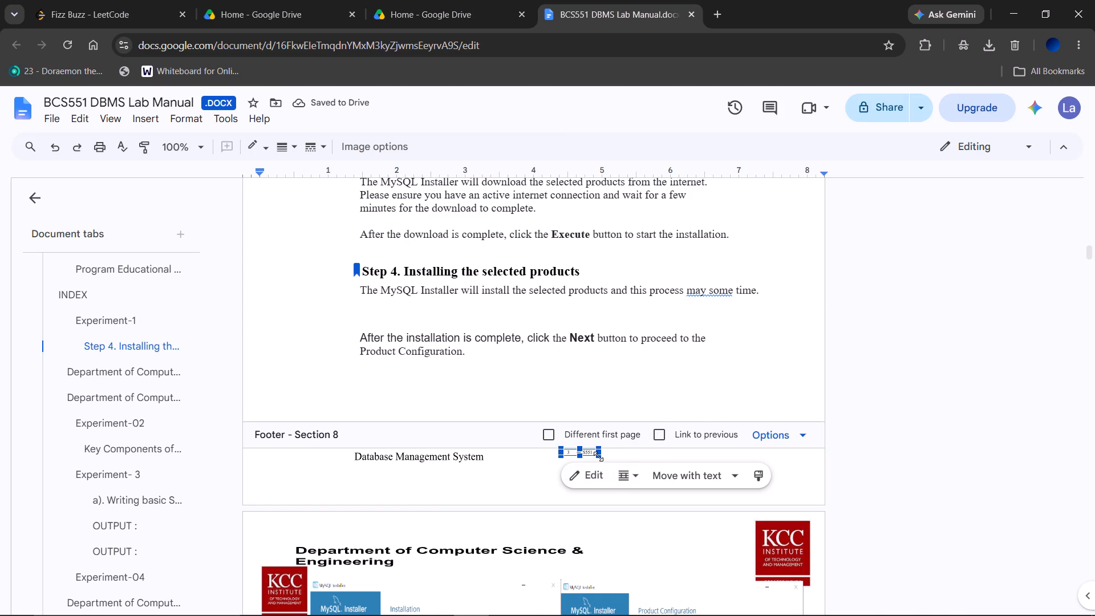
Enlarge the "3 BCS551" drawing and move it to the right edge of the Section 8 footer, at about X 7.4, Y 10.4.
drag(598, 456, 615, 464)
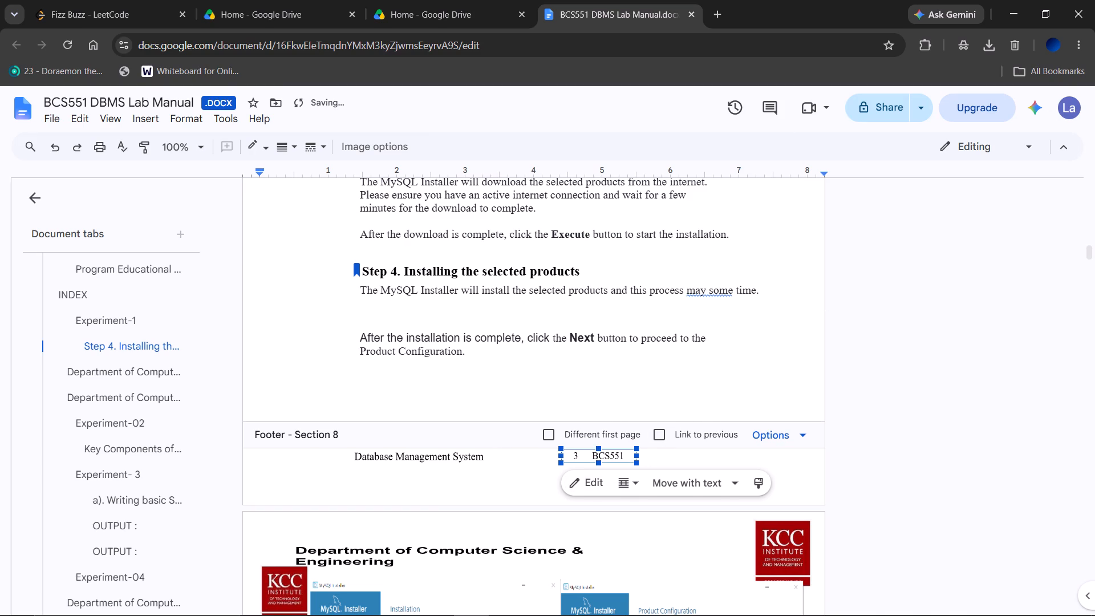
drag(605, 455, 700, 456)
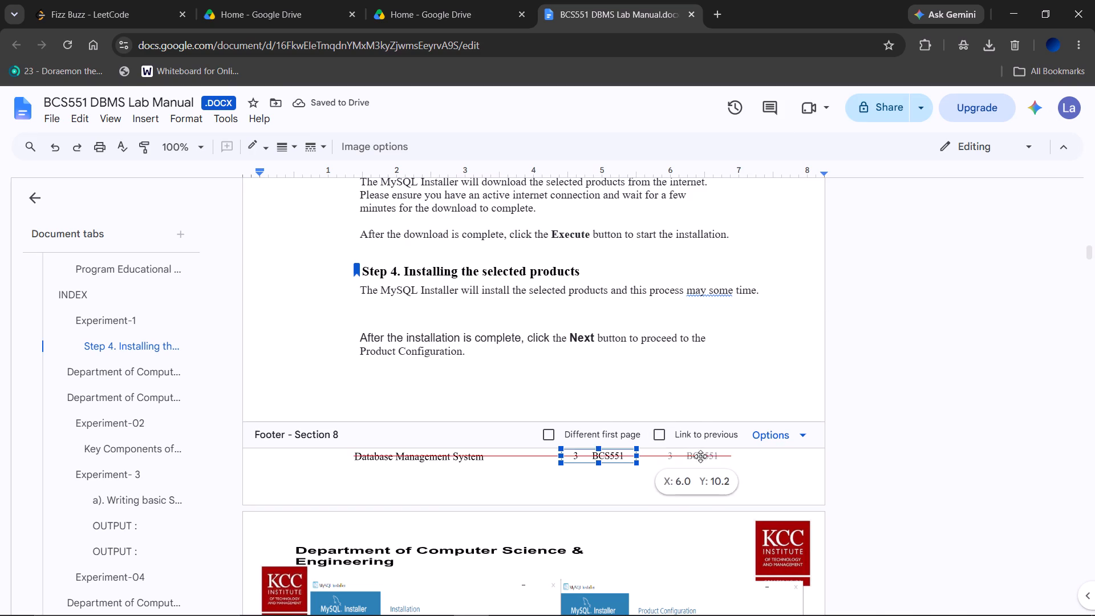
drag(700, 456, 792, 472)
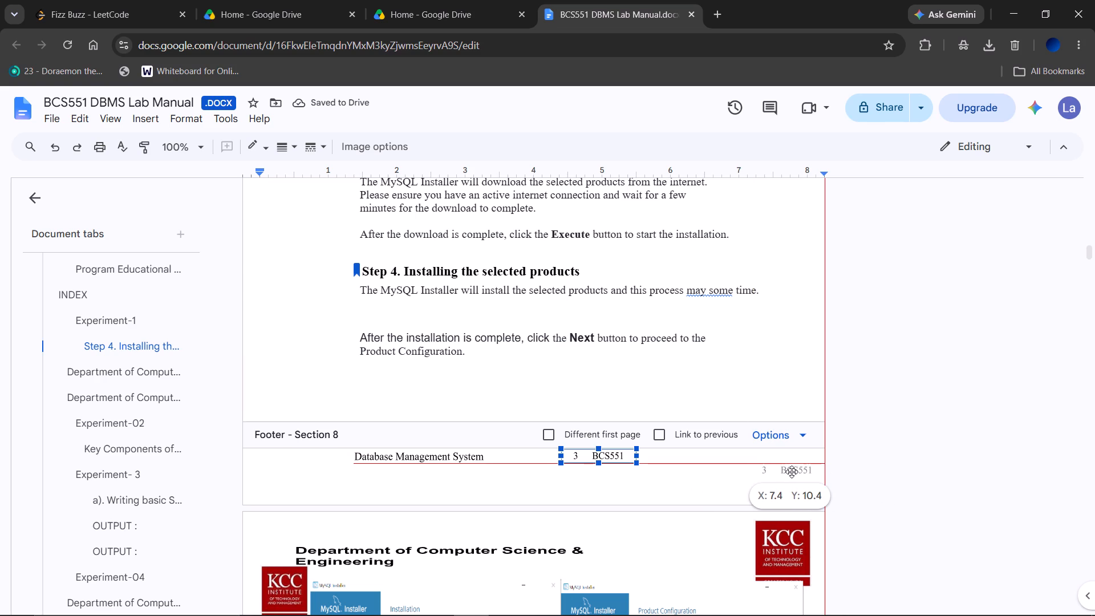
drag(792, 472, 795, 472)
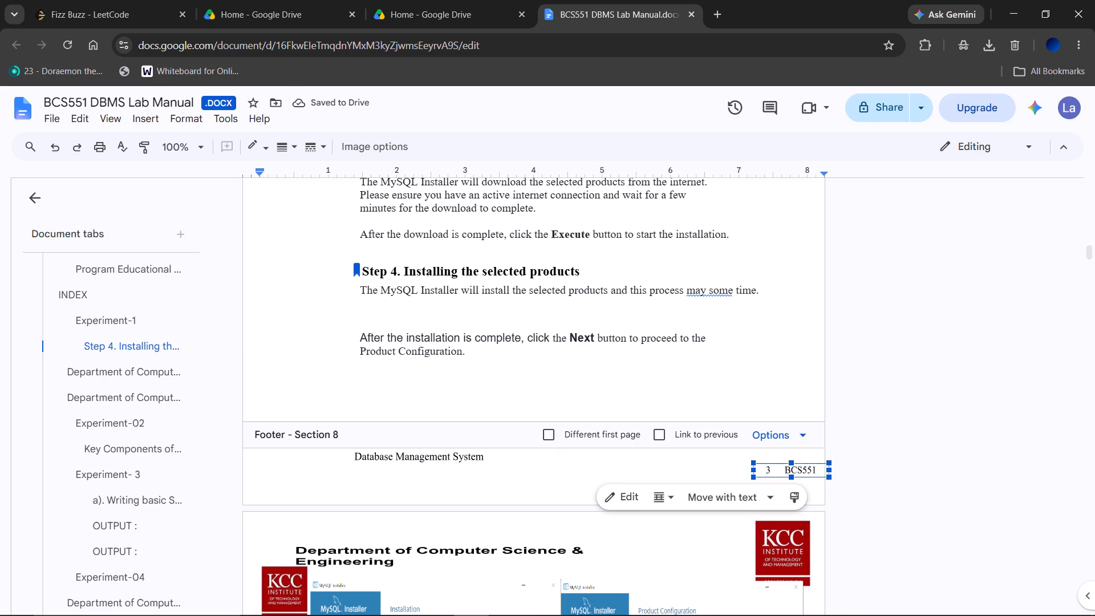
Move the "Database Management System" drawing to the left edge of the Section 8 footer, at about X 0.2, Y 10.3.
click(362, 456)
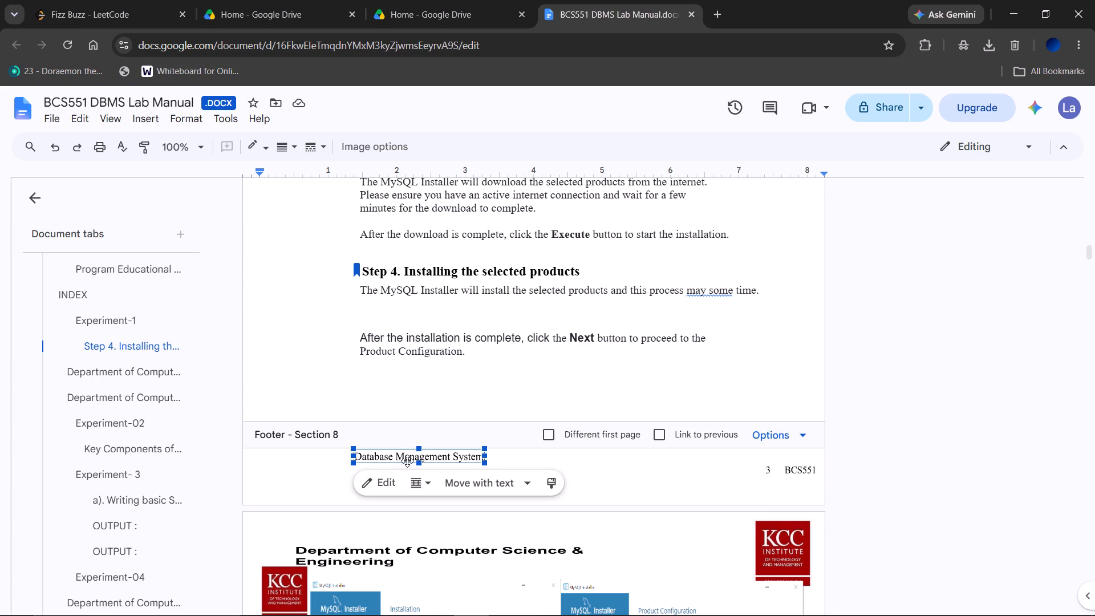
drag(405, 461, 308, 472)
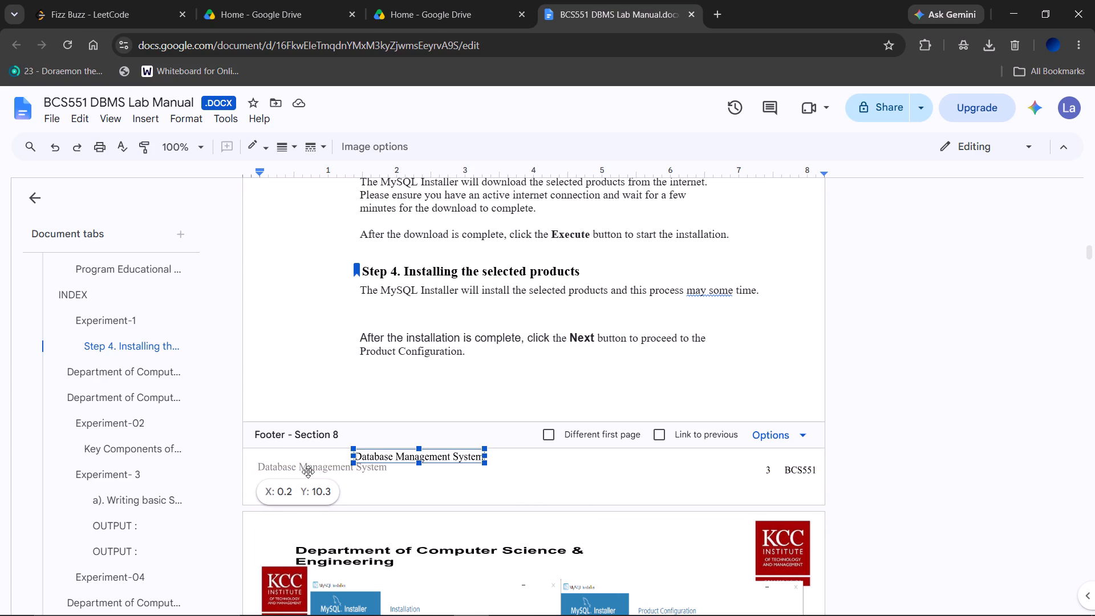
drag(308, 472, 308, 473)
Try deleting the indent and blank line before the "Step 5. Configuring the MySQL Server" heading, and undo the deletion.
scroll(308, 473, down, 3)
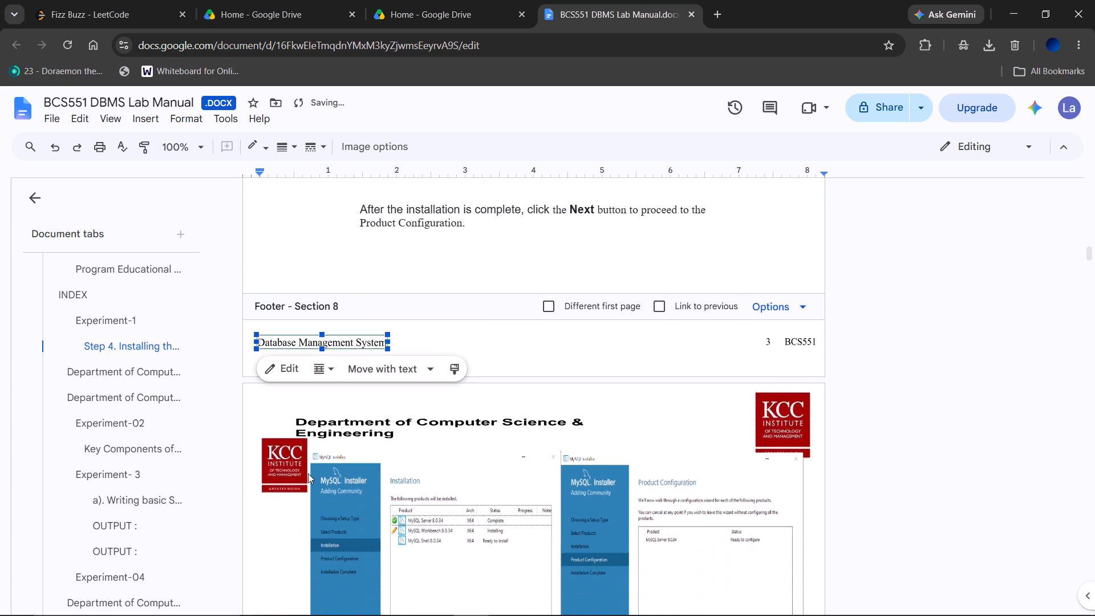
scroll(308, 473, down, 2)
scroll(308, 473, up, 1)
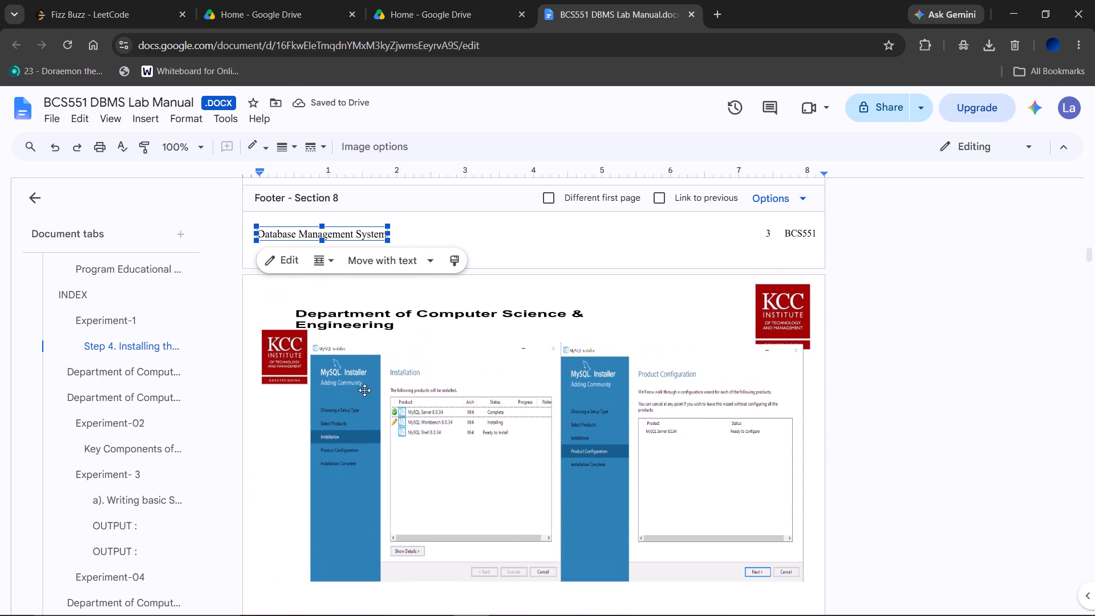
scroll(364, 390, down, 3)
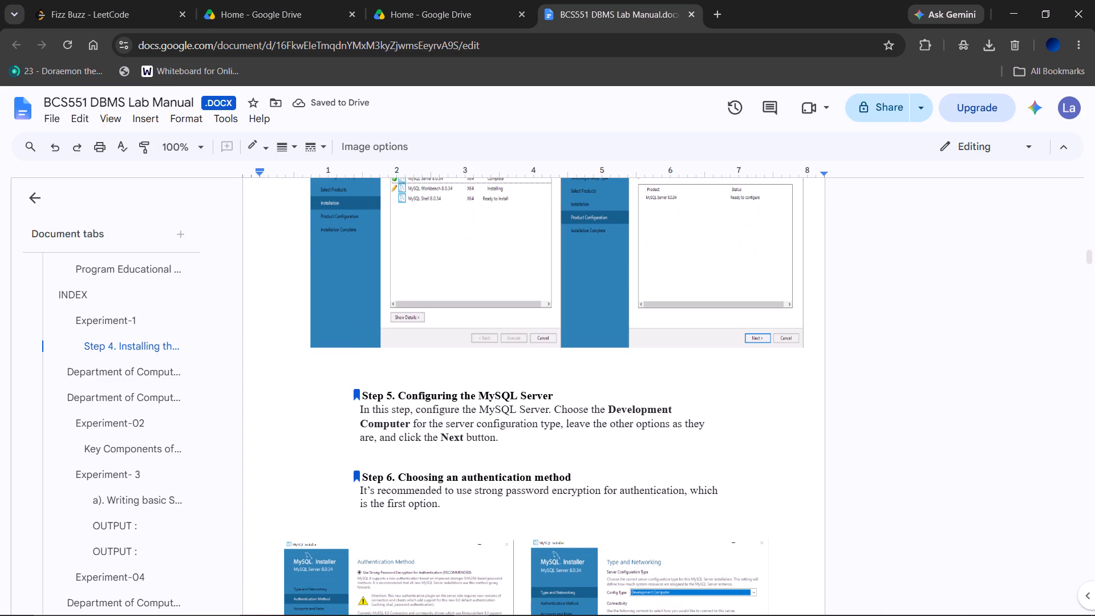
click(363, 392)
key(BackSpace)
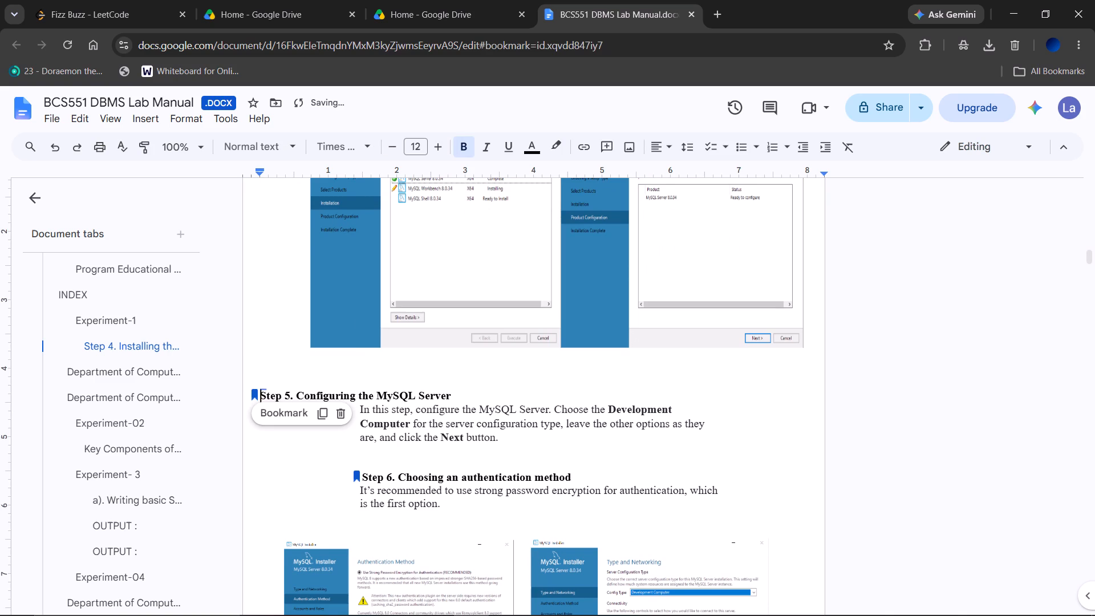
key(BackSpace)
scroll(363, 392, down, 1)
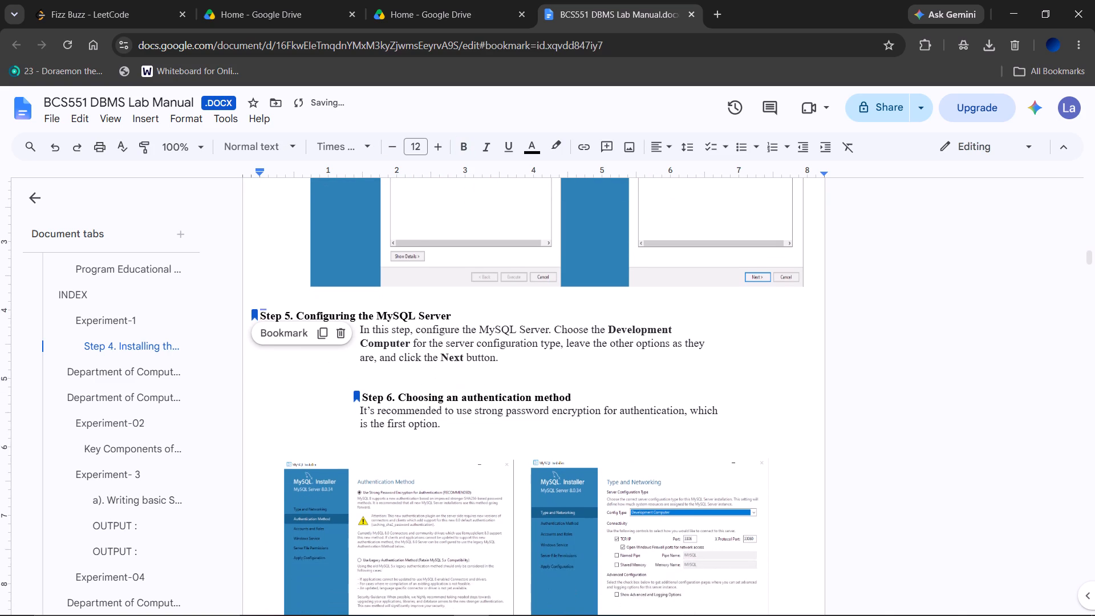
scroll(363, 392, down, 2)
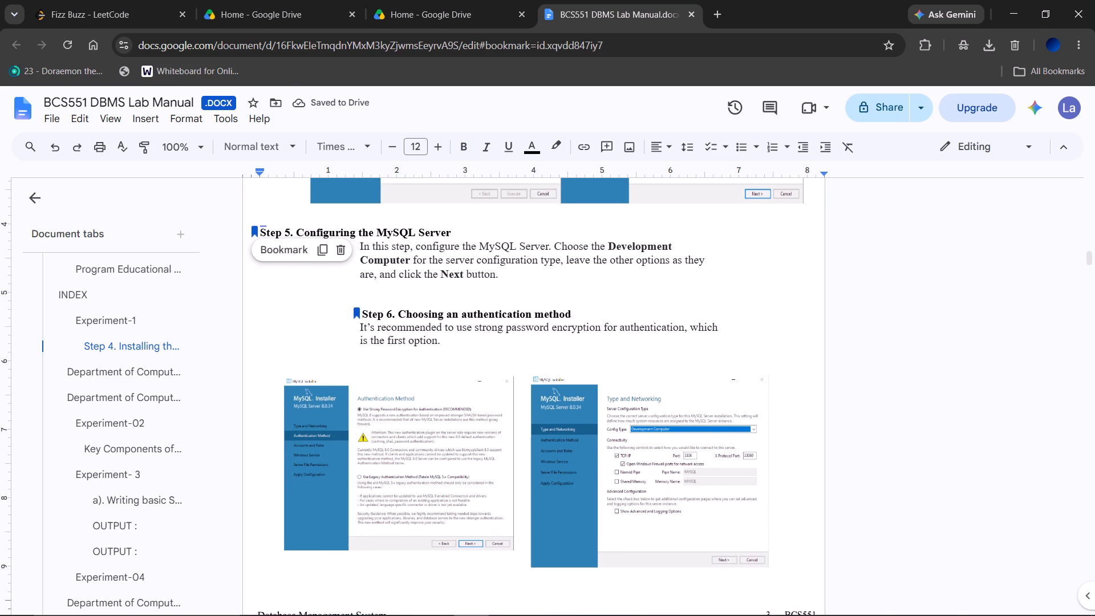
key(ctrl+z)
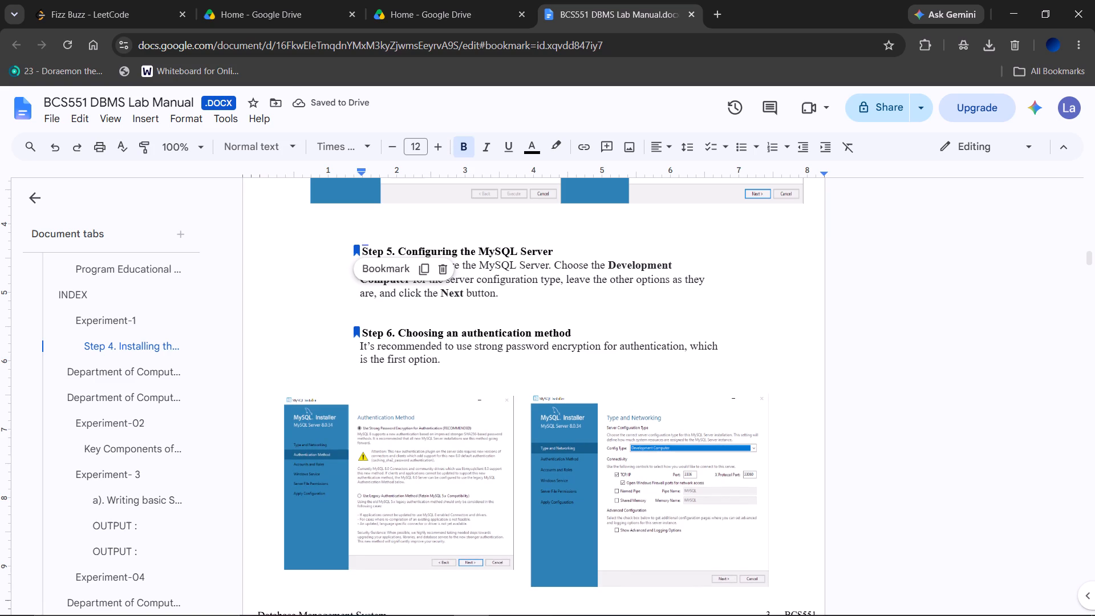
Remove the bookmarks from the "Step 5. Configuring the MySQL Server" and "Step 6. Choosing an authentication method" headings.
click(445, 261)
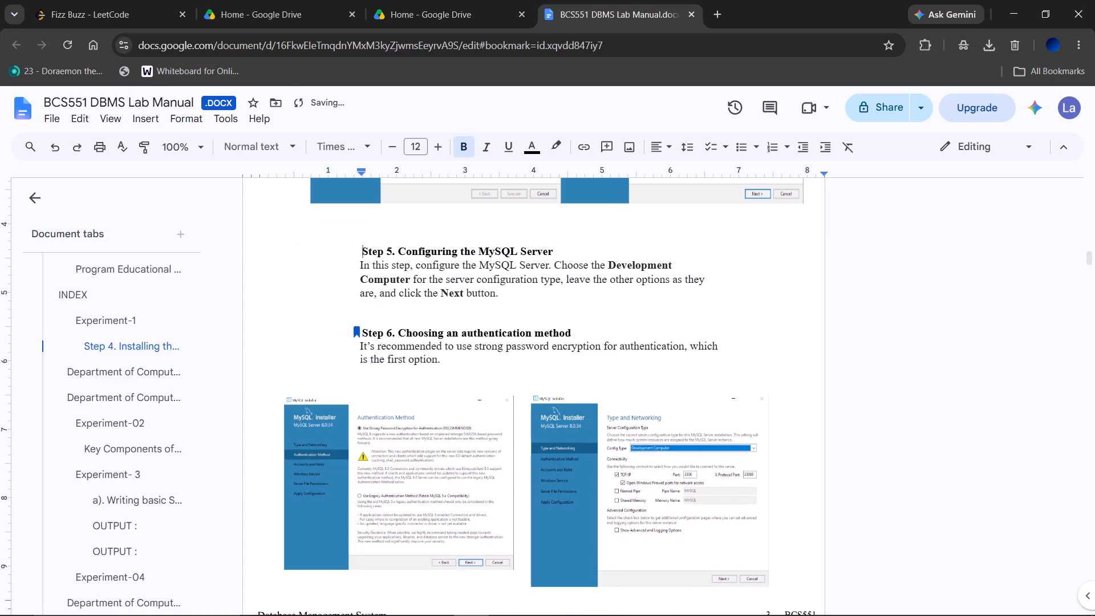
click(362, 328)
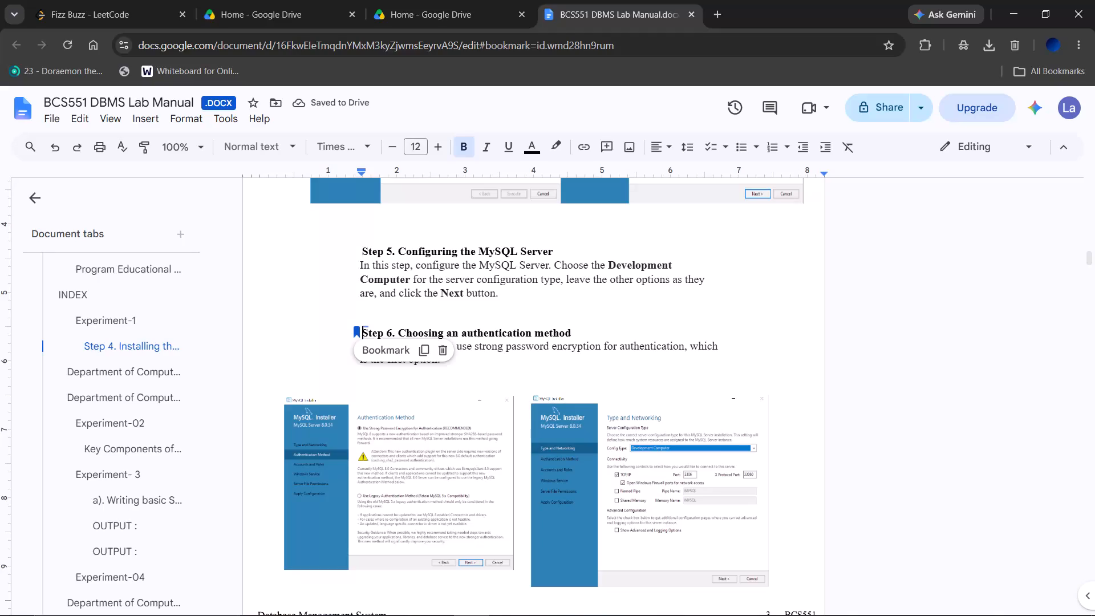
click(442, 355)
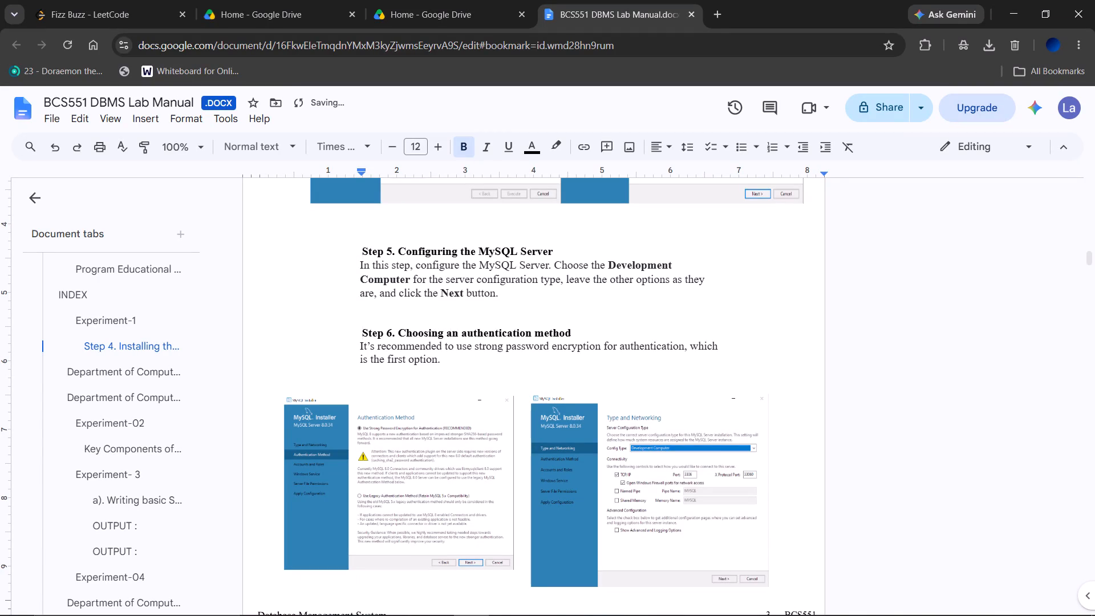
Open the drawing with the Installation and Product Configuration screenshots above the Step 5 heading for editing.
scroll(442, 355, down, 4)
scroll(442, 355, up, 3)
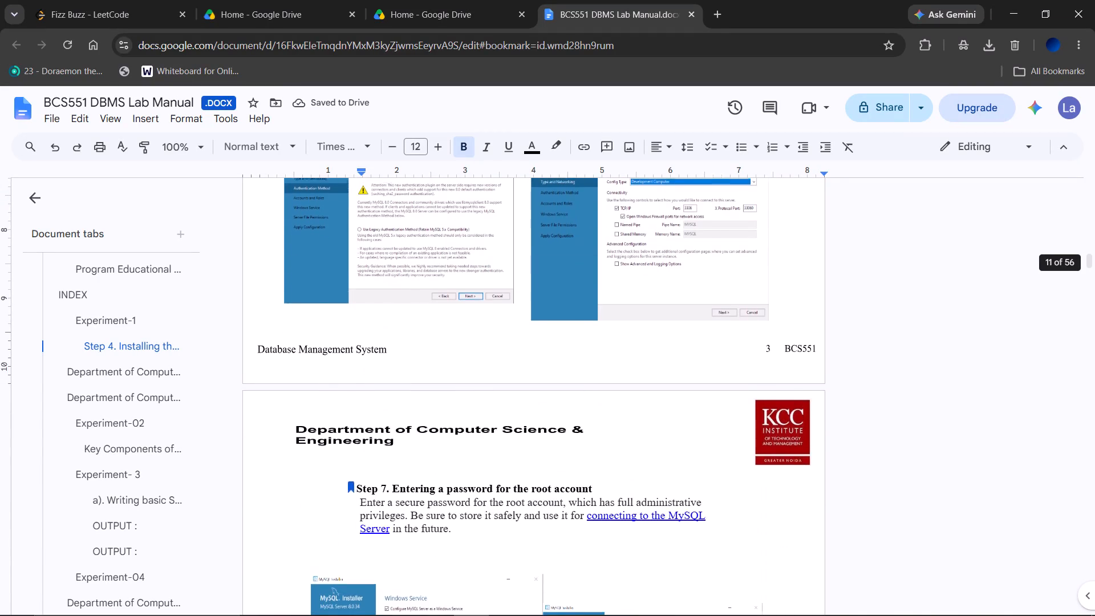
scroll(442, 355, up, 4)
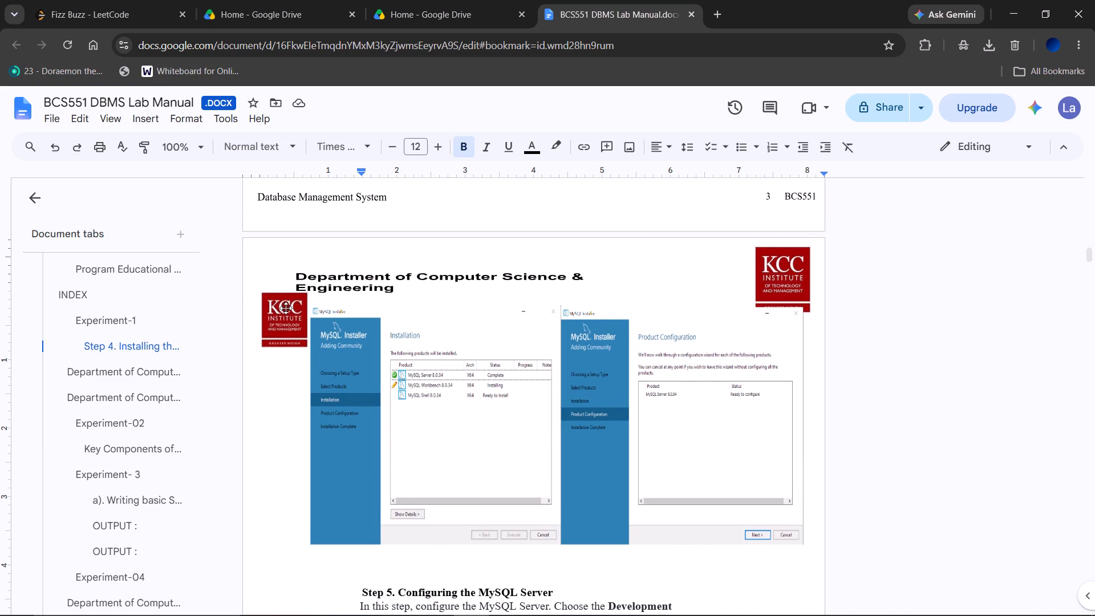
click(285, 310)
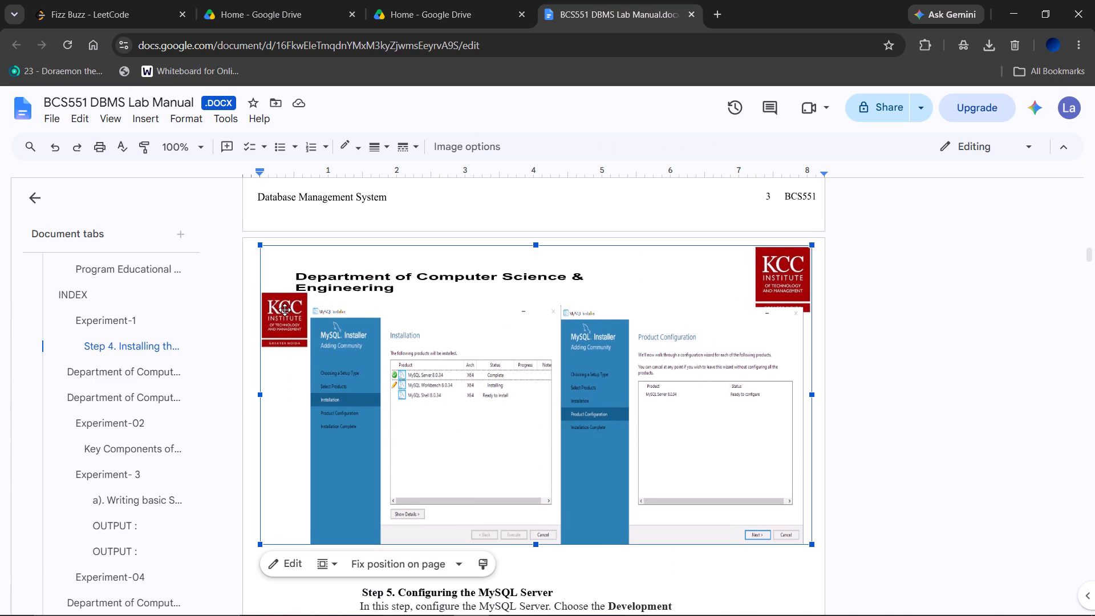
double_click(345, 290)
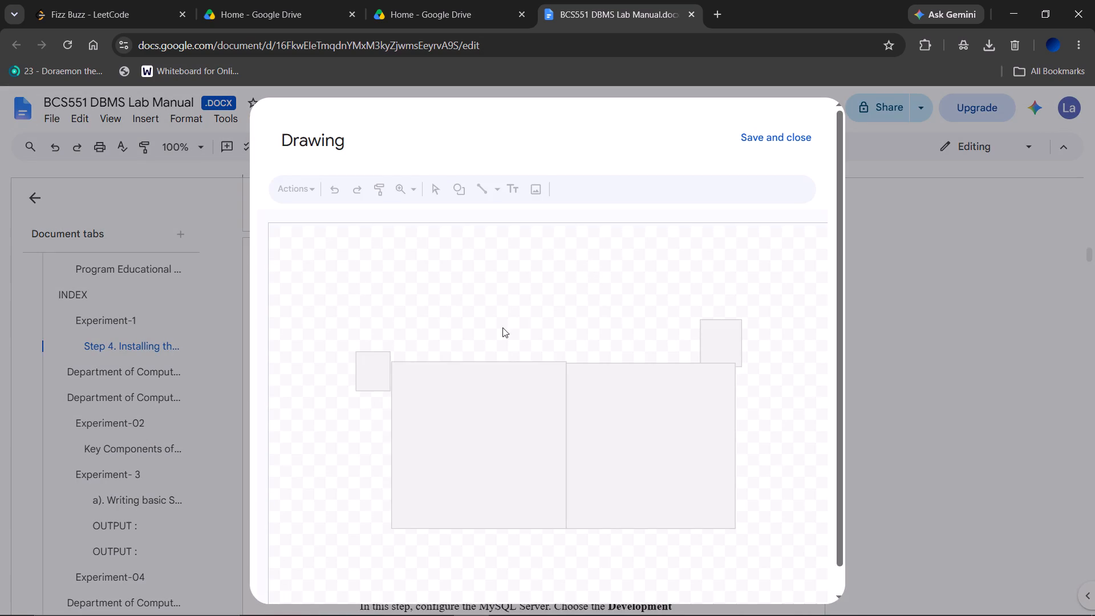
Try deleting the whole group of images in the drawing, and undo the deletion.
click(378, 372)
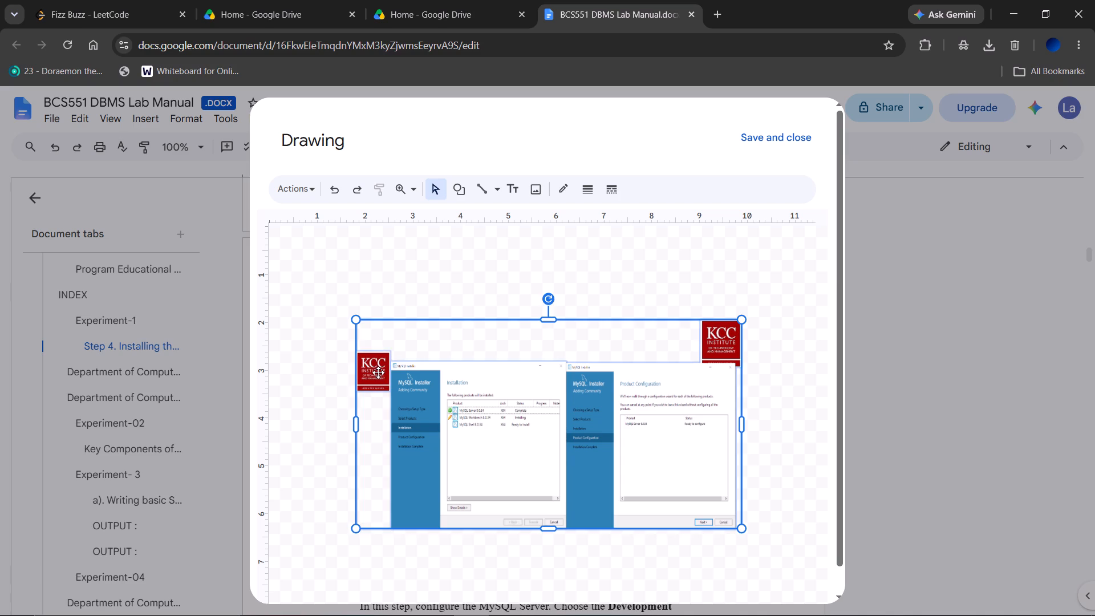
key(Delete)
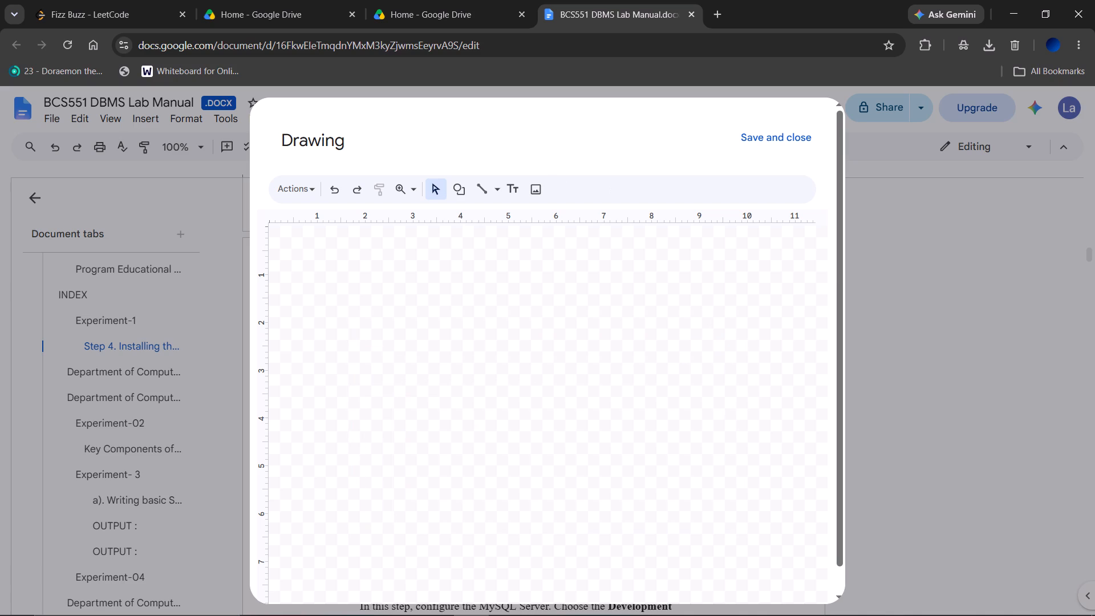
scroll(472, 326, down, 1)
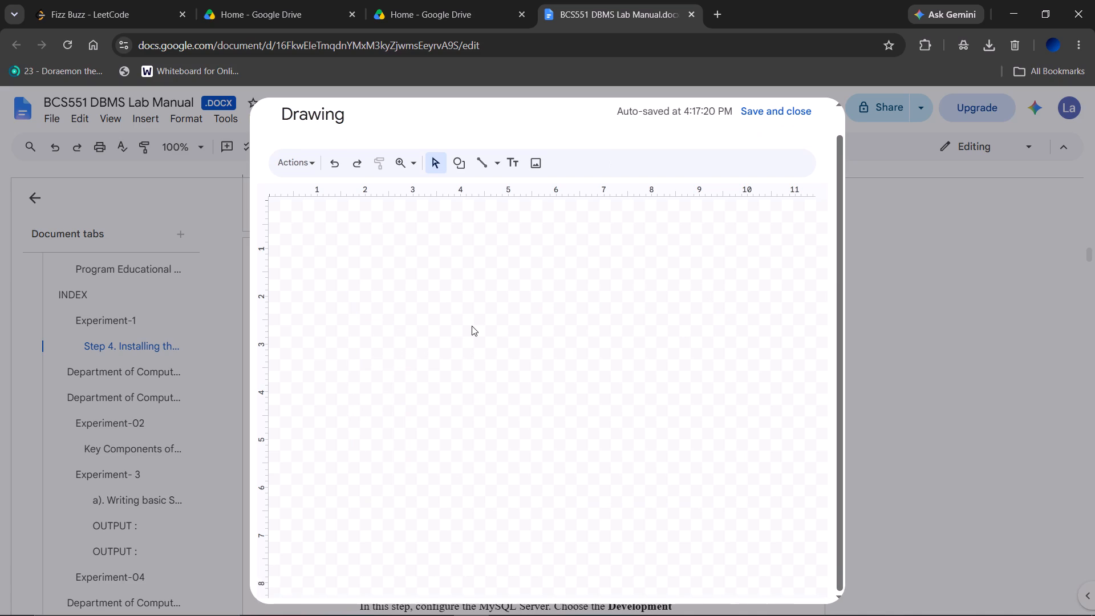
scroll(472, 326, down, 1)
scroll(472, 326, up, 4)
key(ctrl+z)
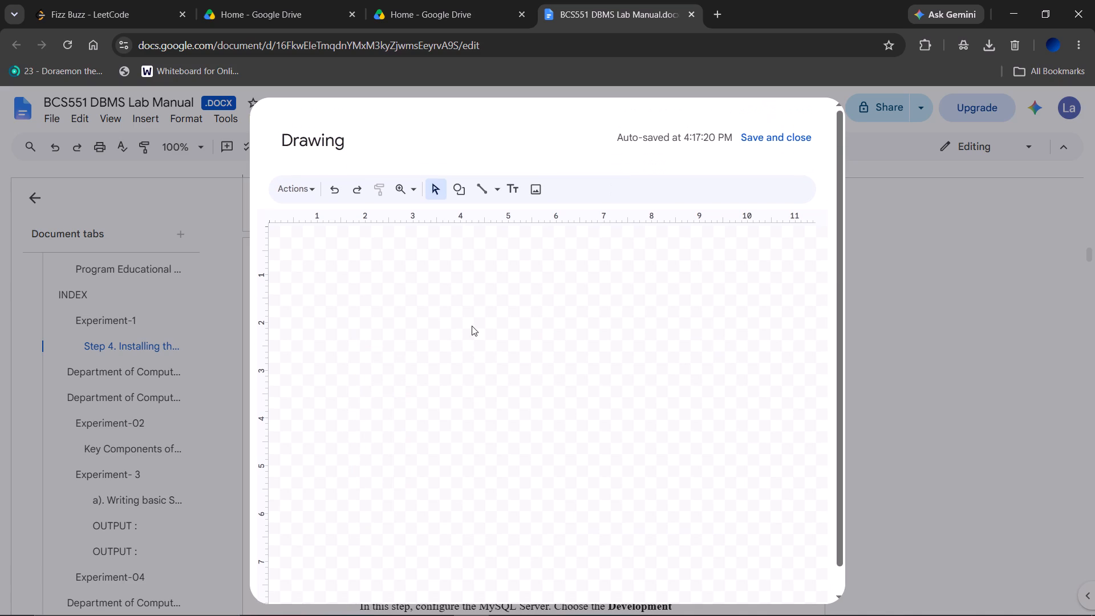
Delete the extra KCC logo beside the Installation screenshot from the image group.
double_click(379, 378)
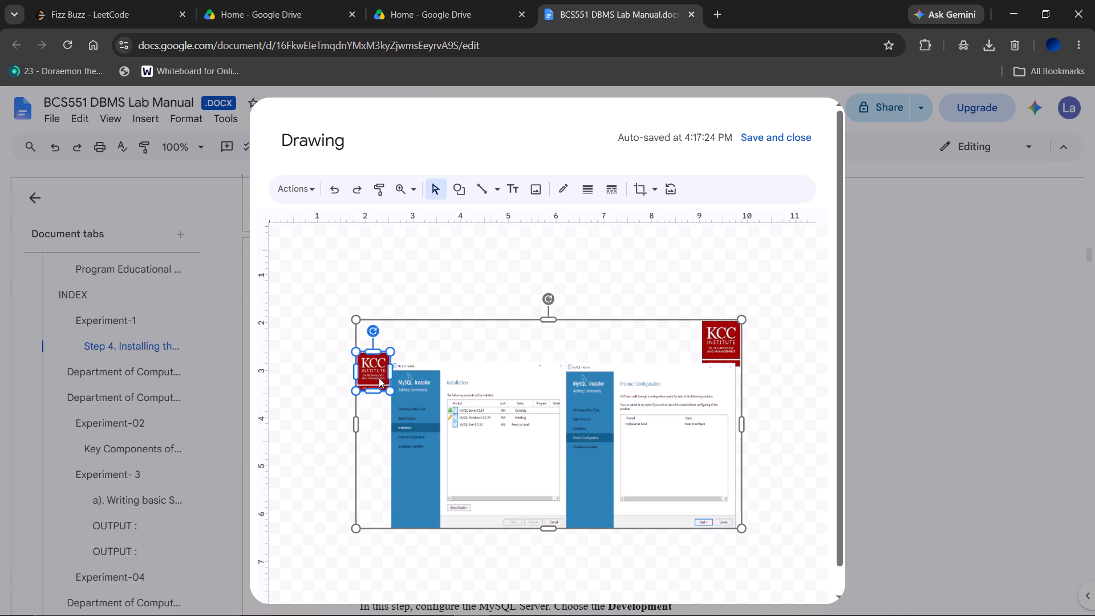
key(Delete)
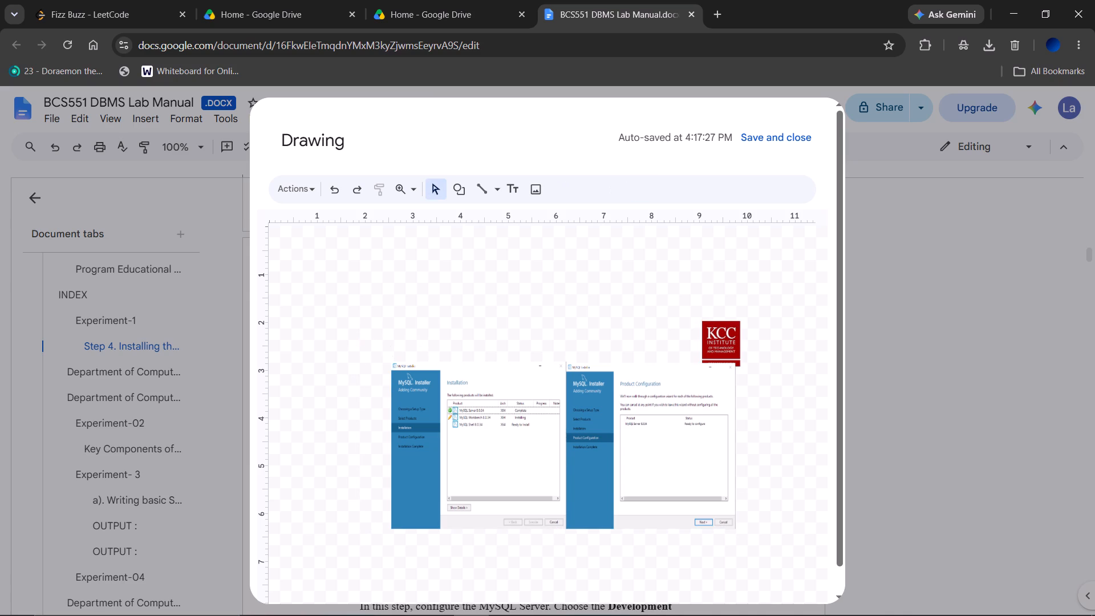
Shift the Installation screenshot left to about 1.9 on the ruler and the Product Configuration screenshot left to about 5.9, leaving a gap between them.
click(512, 409)
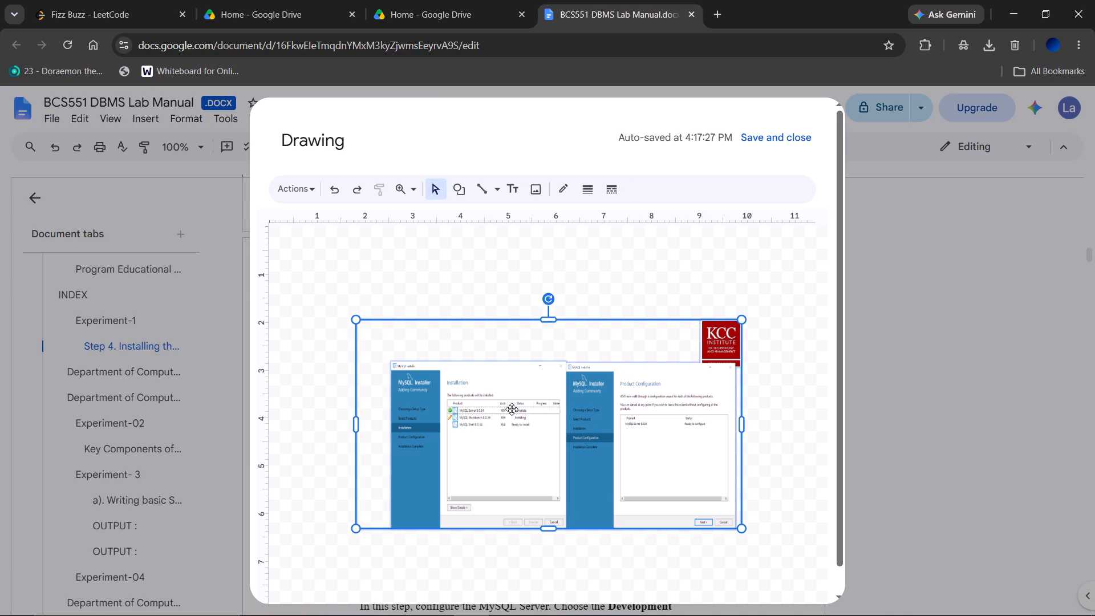
click(512, 409)
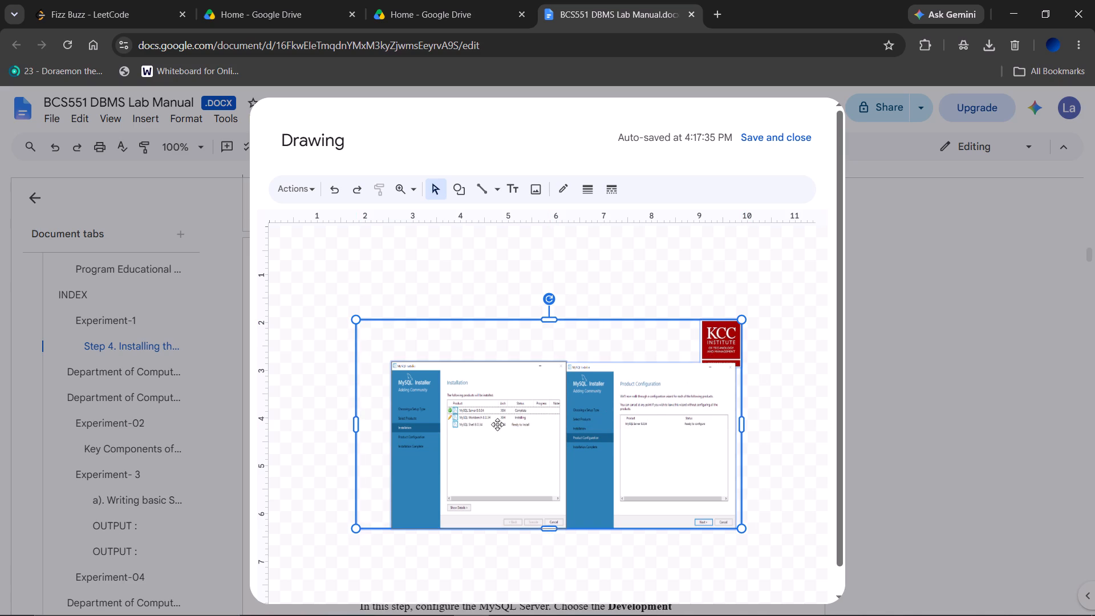
click(482, 425)
drag(482, 425, 437, 428)
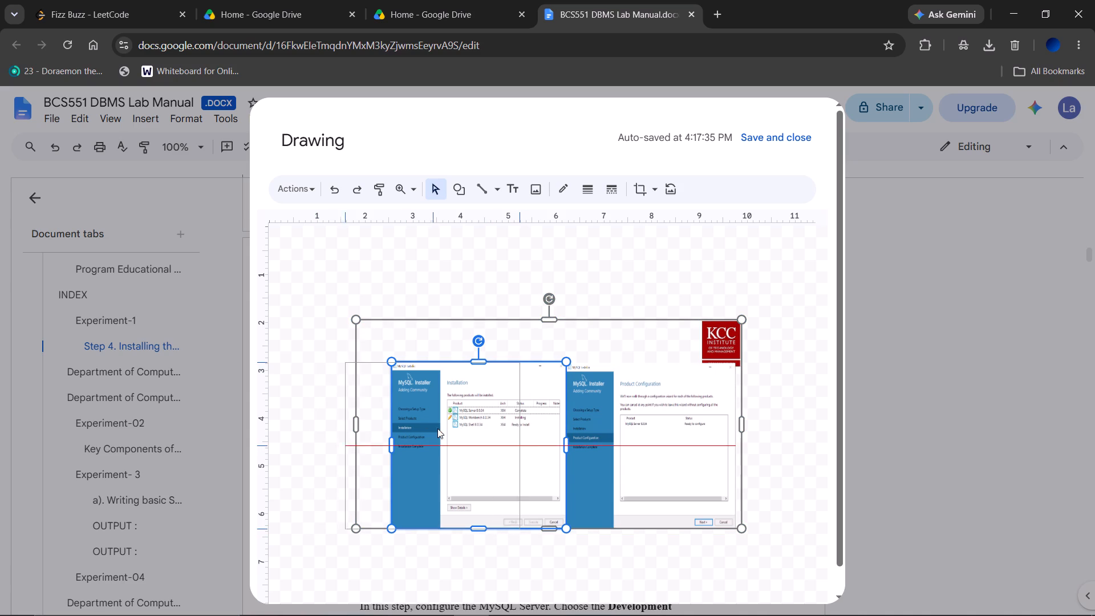
drag(437, 428, 449, 428)
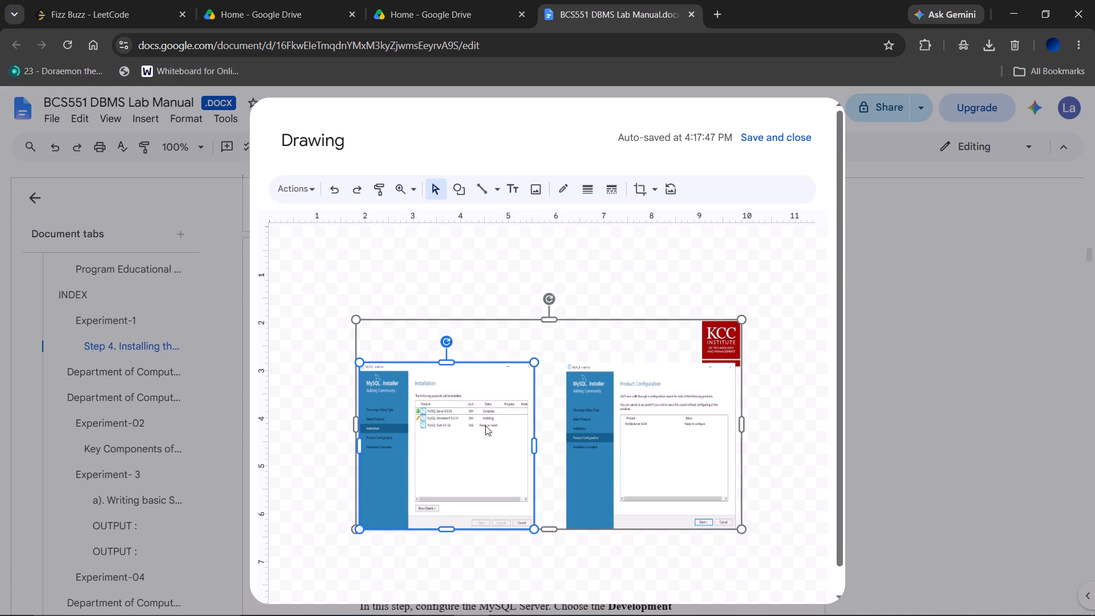
drag(599, 428, 581, 427)
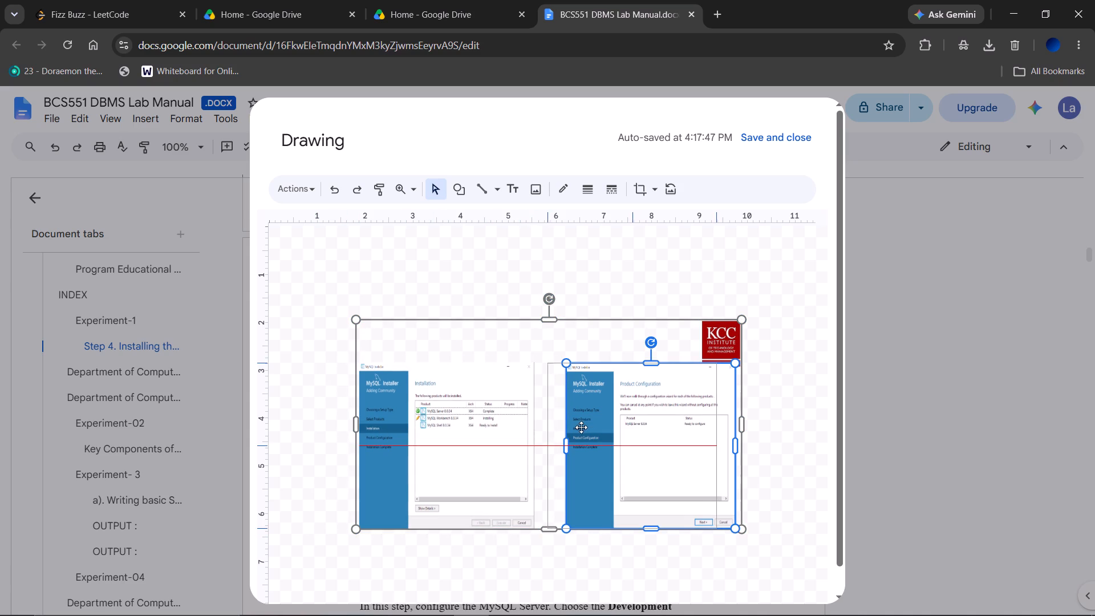
drag(581, 427, 585, 427)
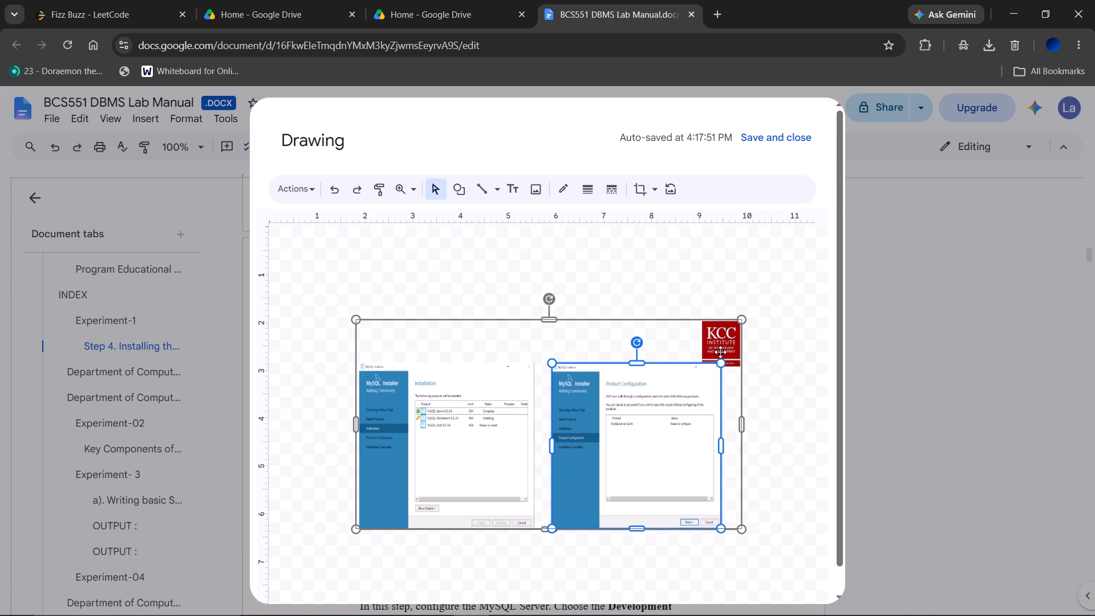
Enlarge the image group from its upper-right corner to about 8.5 by 4.6 ruler units.
drag(743, 322, 749, 311)
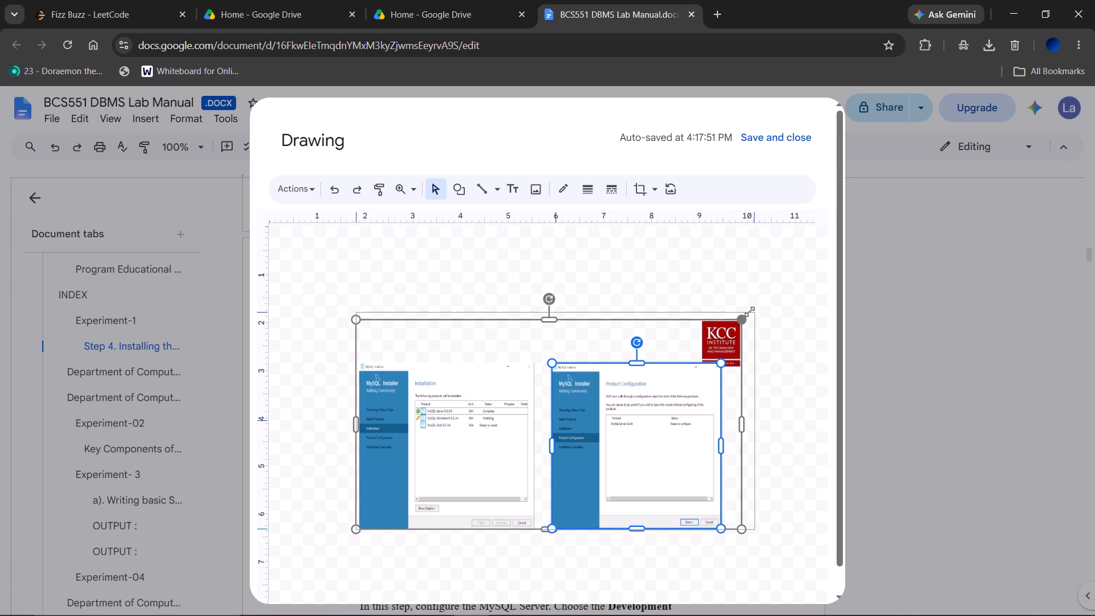
drag(749, 311, 751, 309)
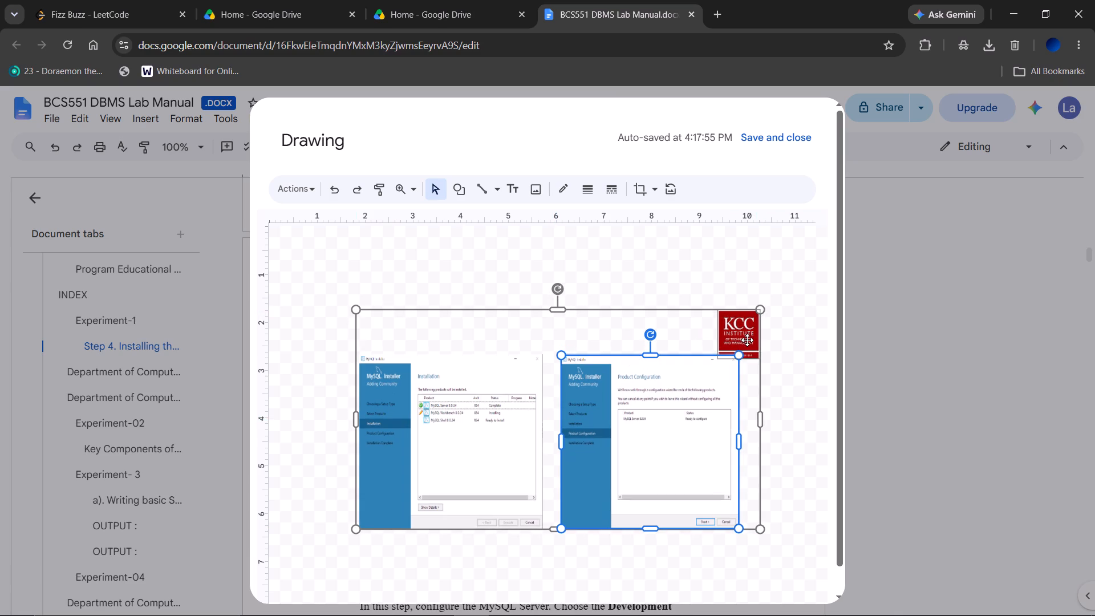
Move the KCC logo up and right, clear of the Product Configuration screenshot, to about X 9.6, Y 1.4, and save the drawing.
drag(747, 340, 733, 334)
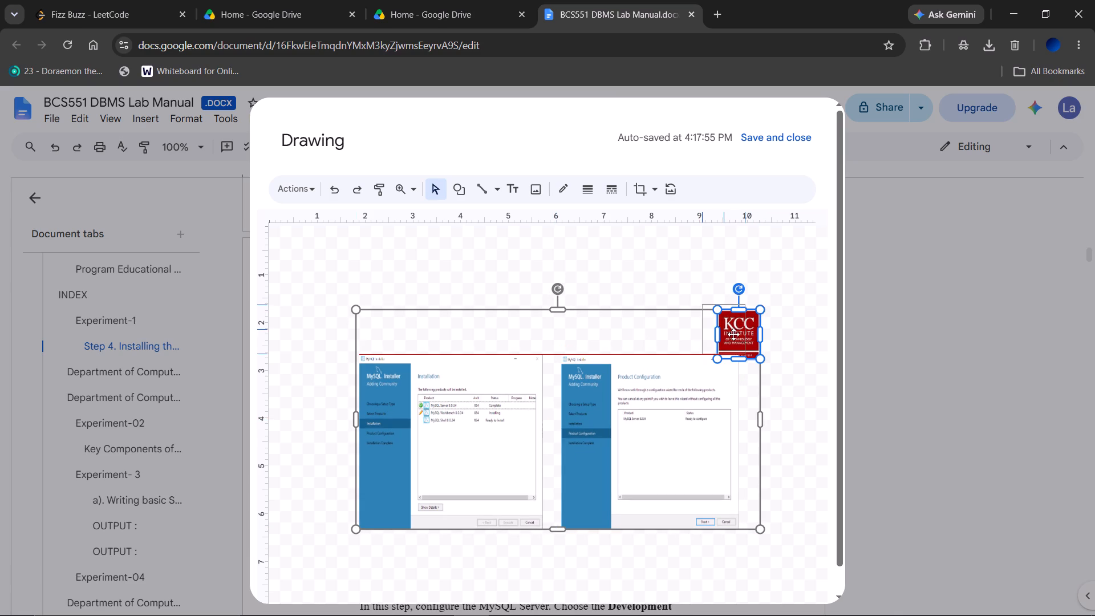
drag(733, 334, 738, 334)
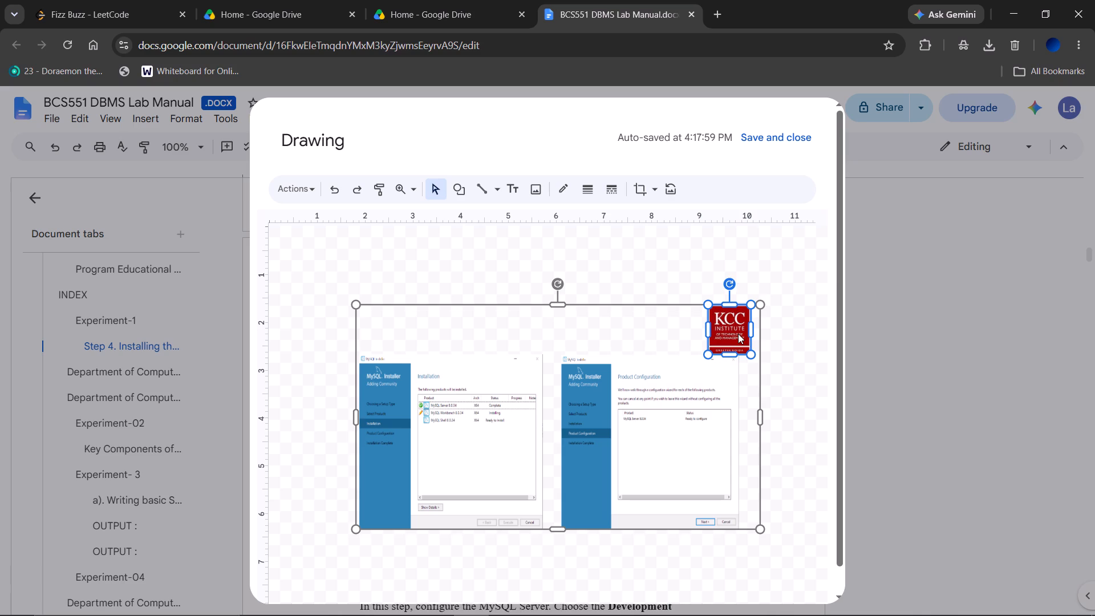
drag(738, 334, 756, 323)
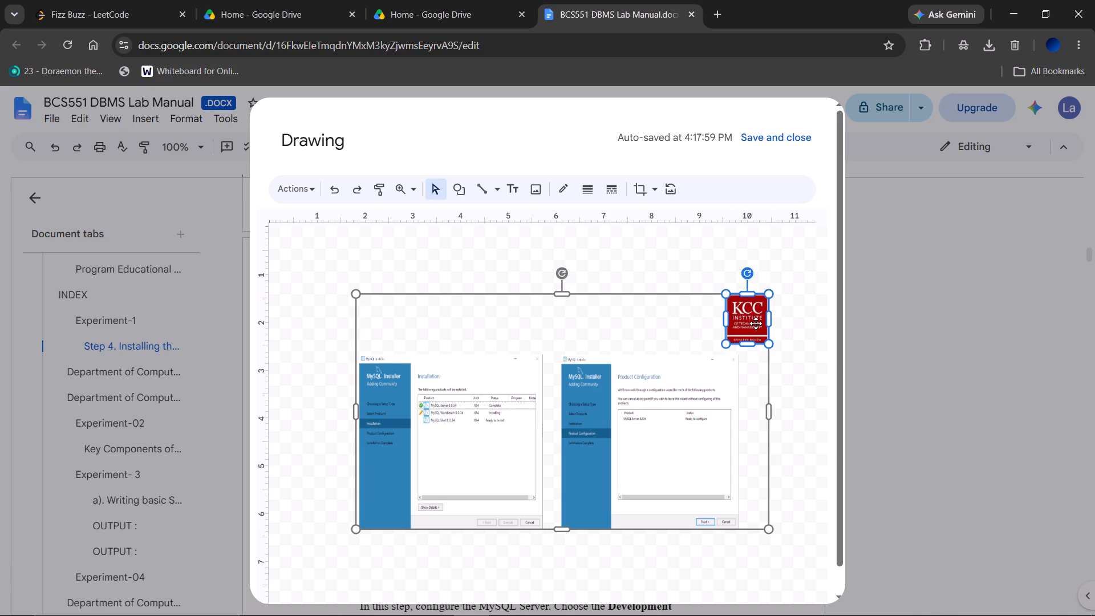
click(774, 137)
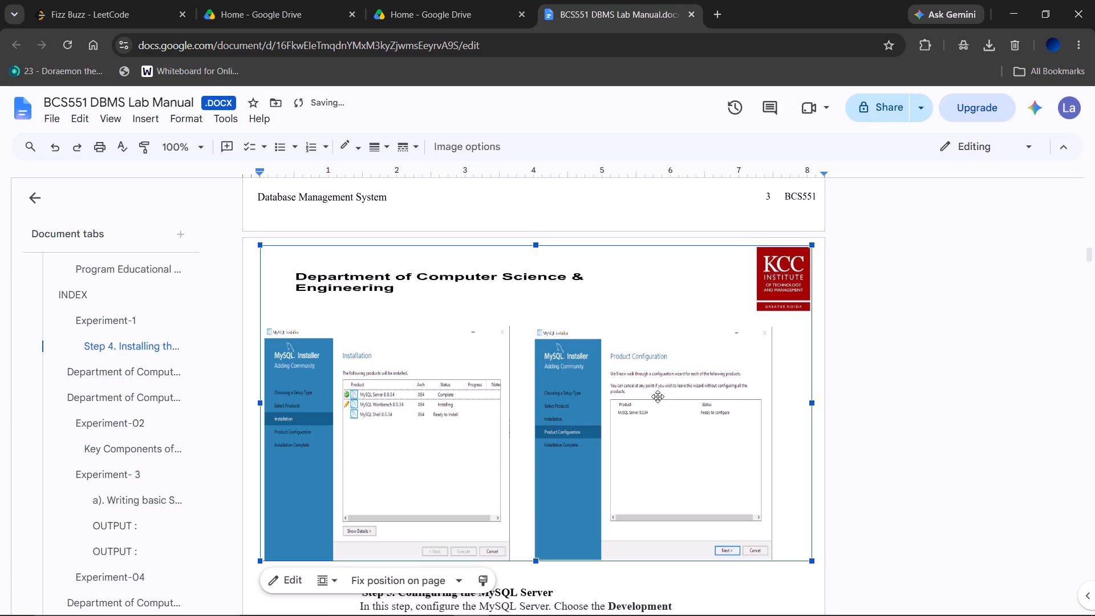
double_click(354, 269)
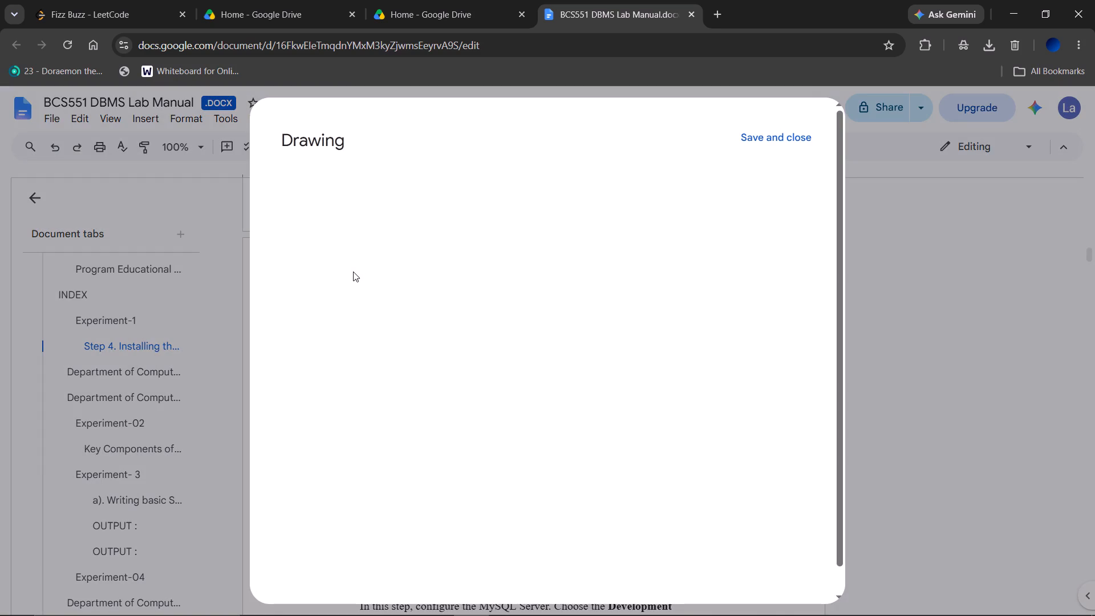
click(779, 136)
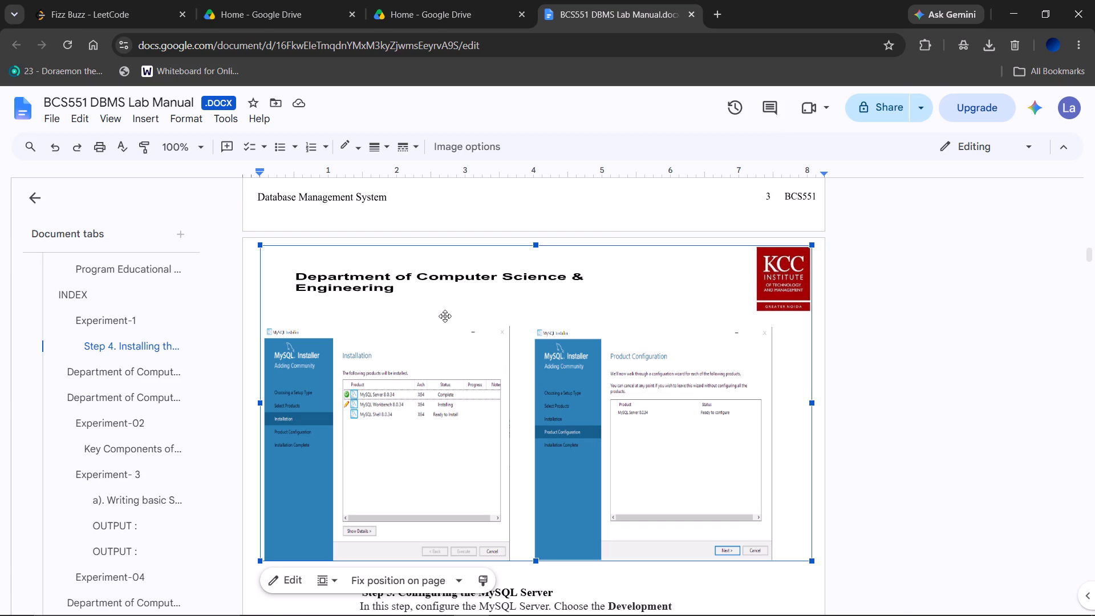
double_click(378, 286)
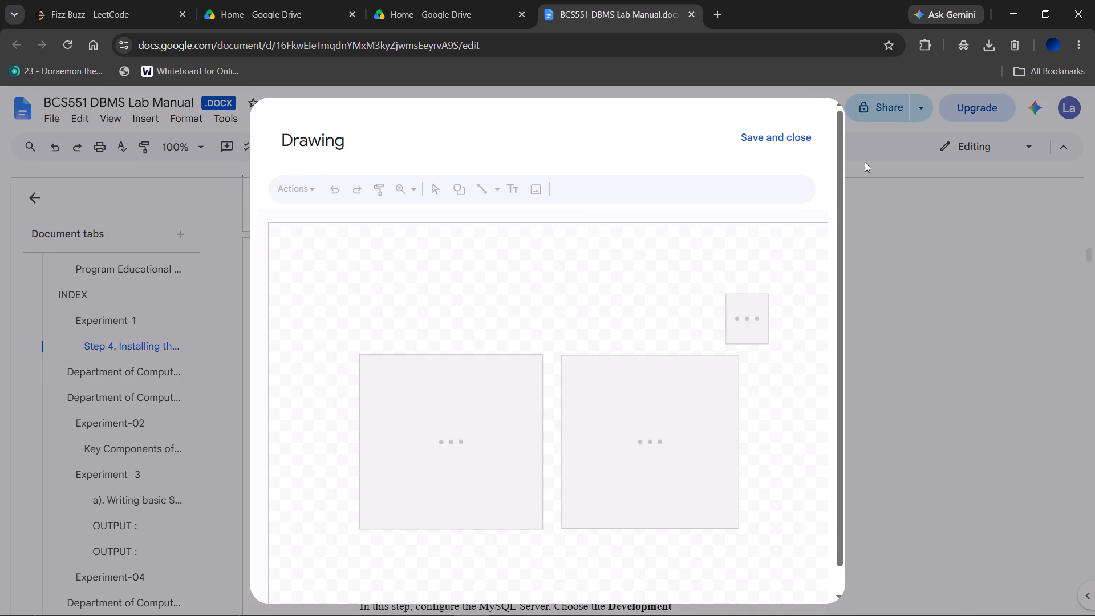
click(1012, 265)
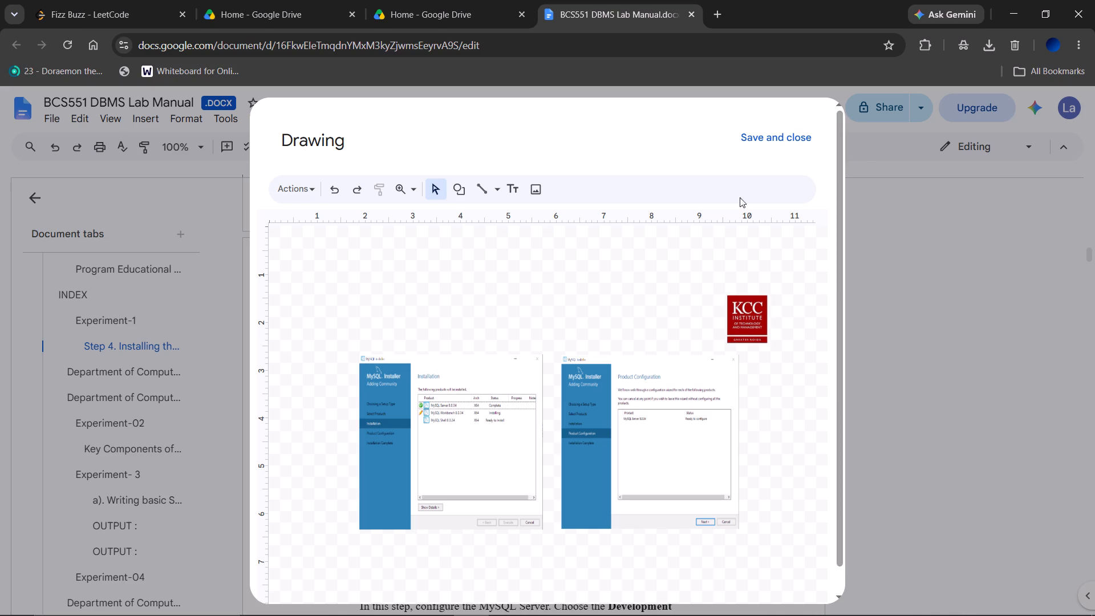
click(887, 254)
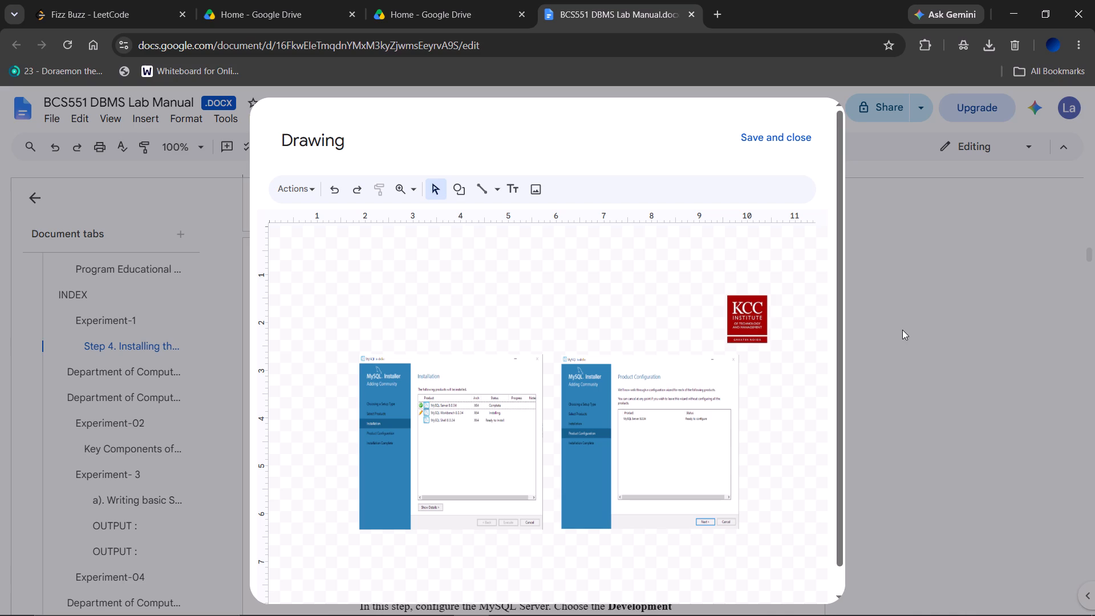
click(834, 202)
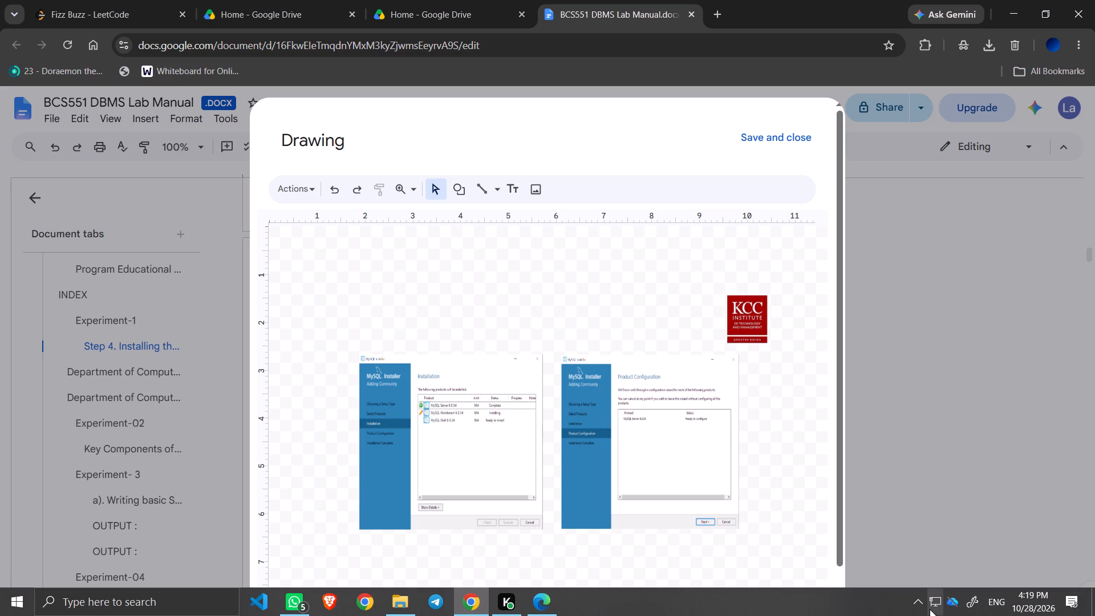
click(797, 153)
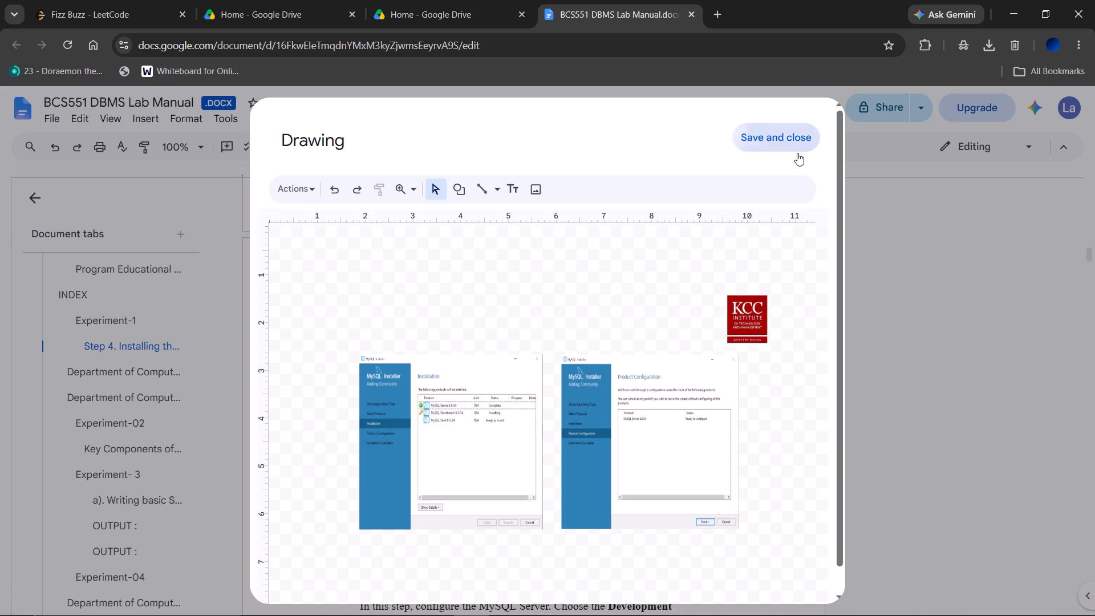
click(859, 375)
Move the drawing with the Installation and Product Configuration screenshots down the page, clear of the department header title.
scroll(859, 375, down, 1)
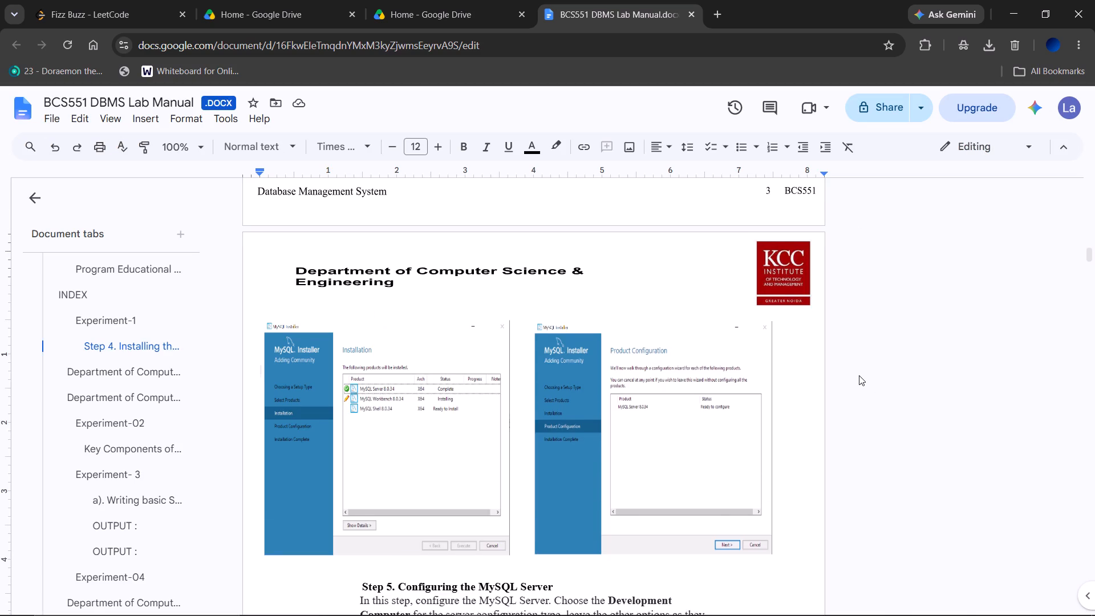
scroll(859, 375, down, 2)
scroll(859, 375, up, 2)
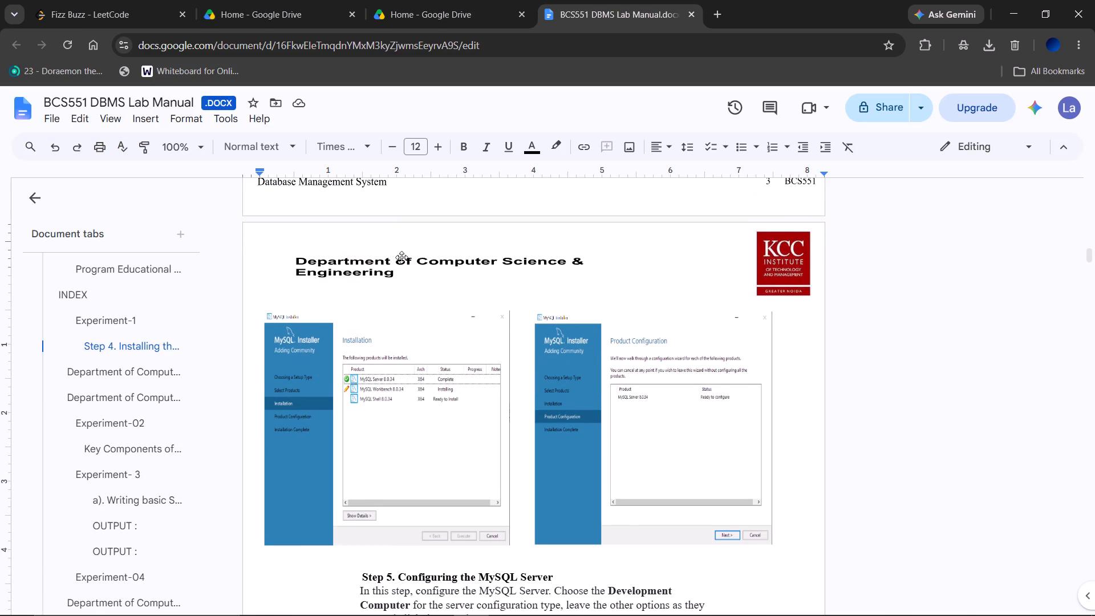
click(401, 339)
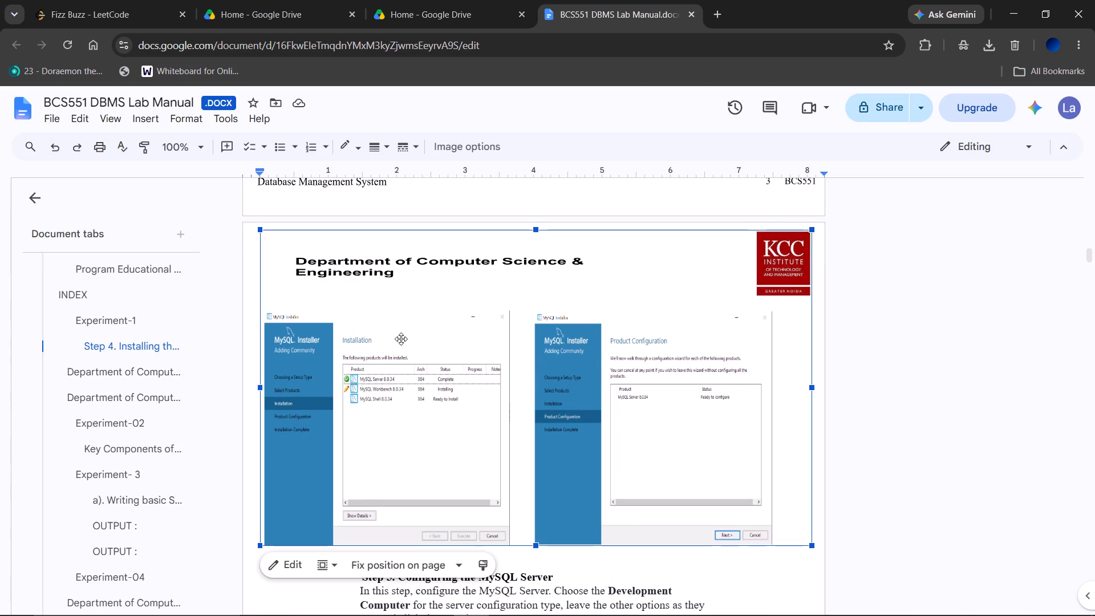
drag(401, 339, 432, 478)
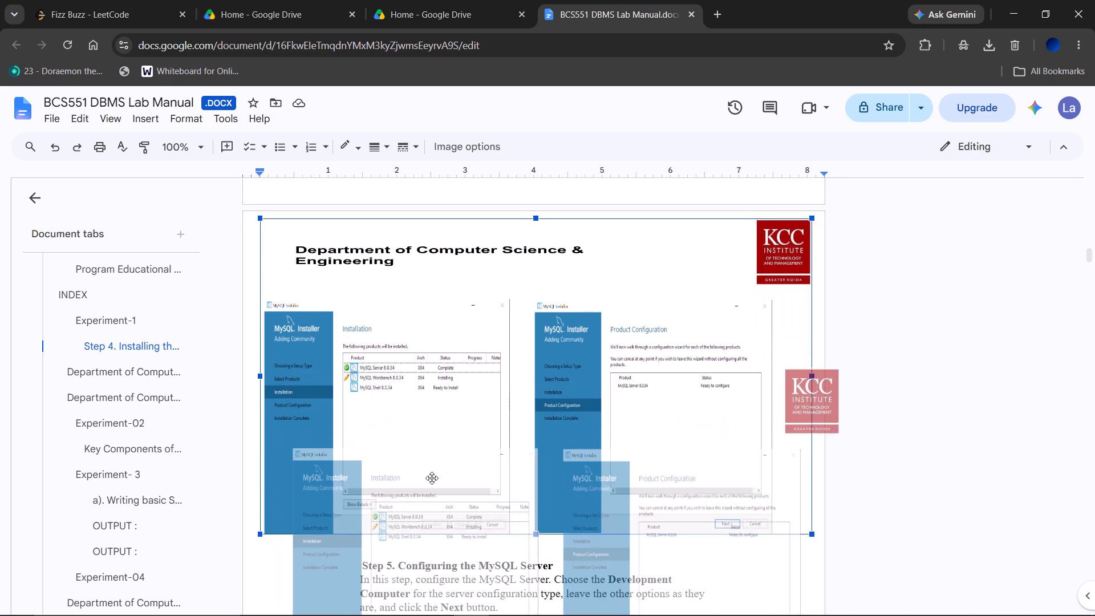
drag(432, 478, 432, 479)
Set the "Department of Computer Science & Engineering" header drawing's text to size 17, save it, and move the title slightly up.
scroll(432, 479, up, 5)
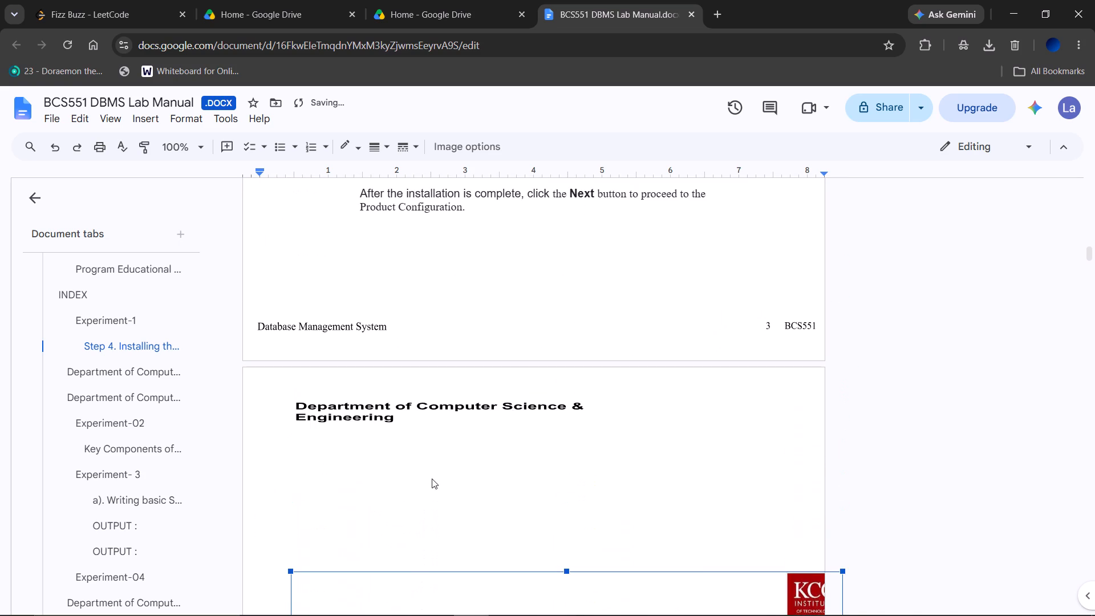
click(390, 410)
double_click(390, 410)
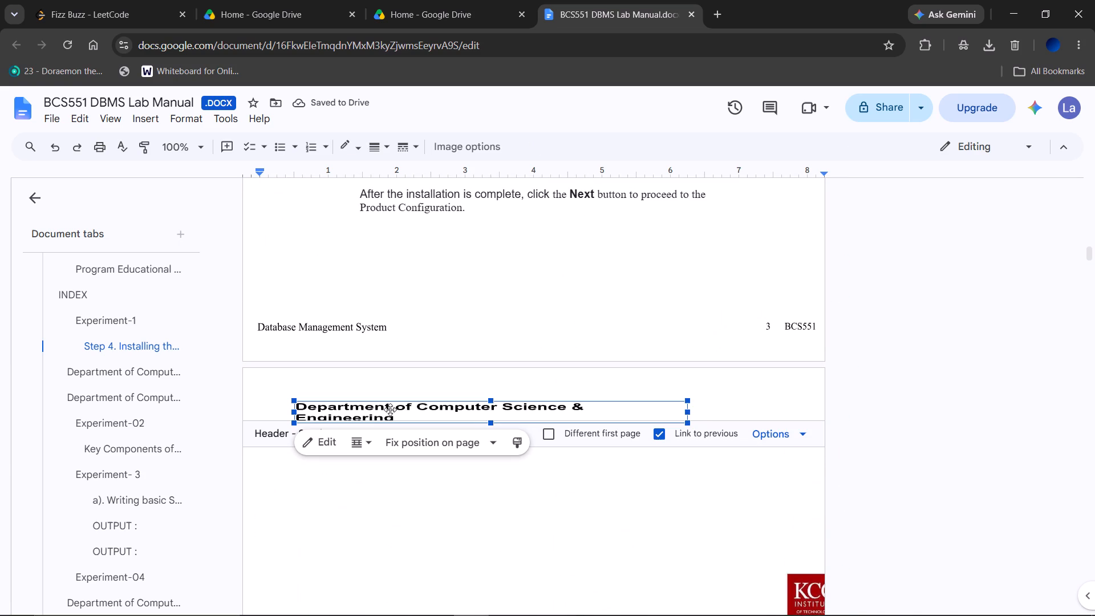
click(301, 444)
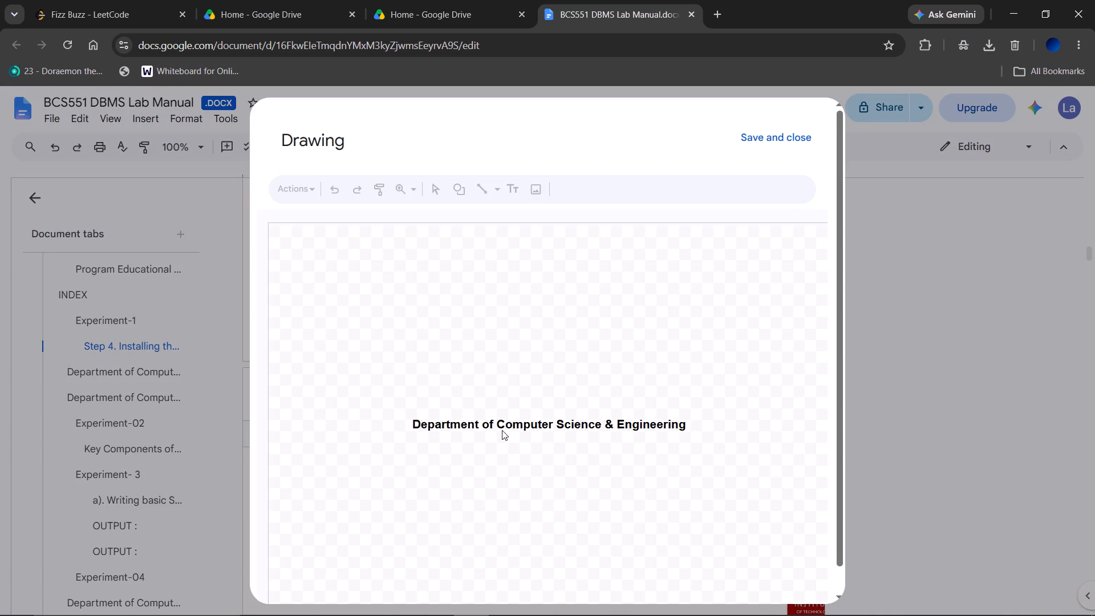
click(616, 427)
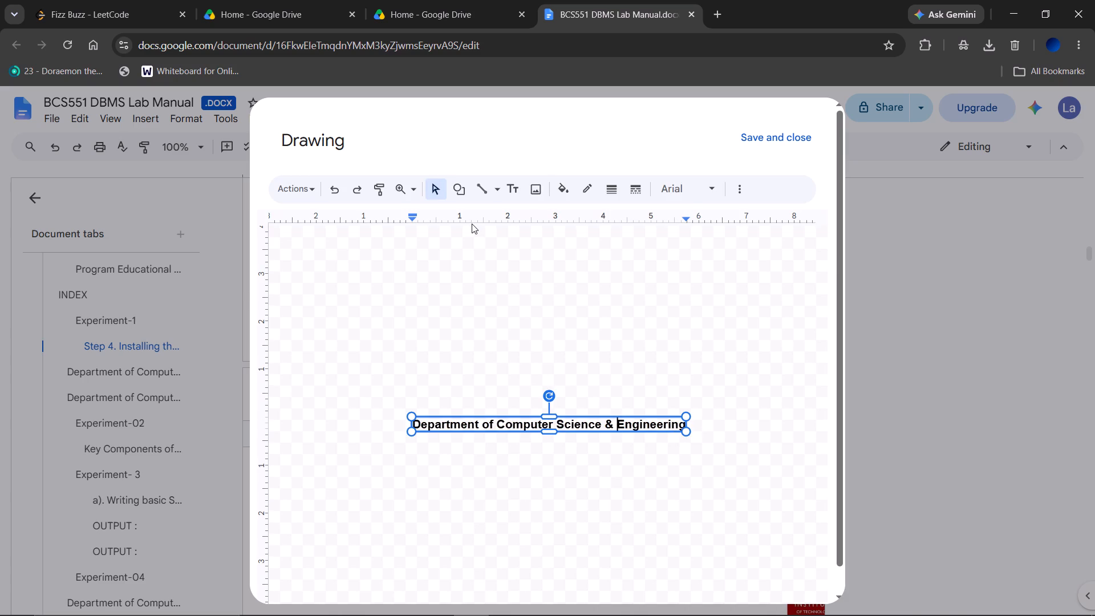
key(ctrl+a)
click(737, 186)
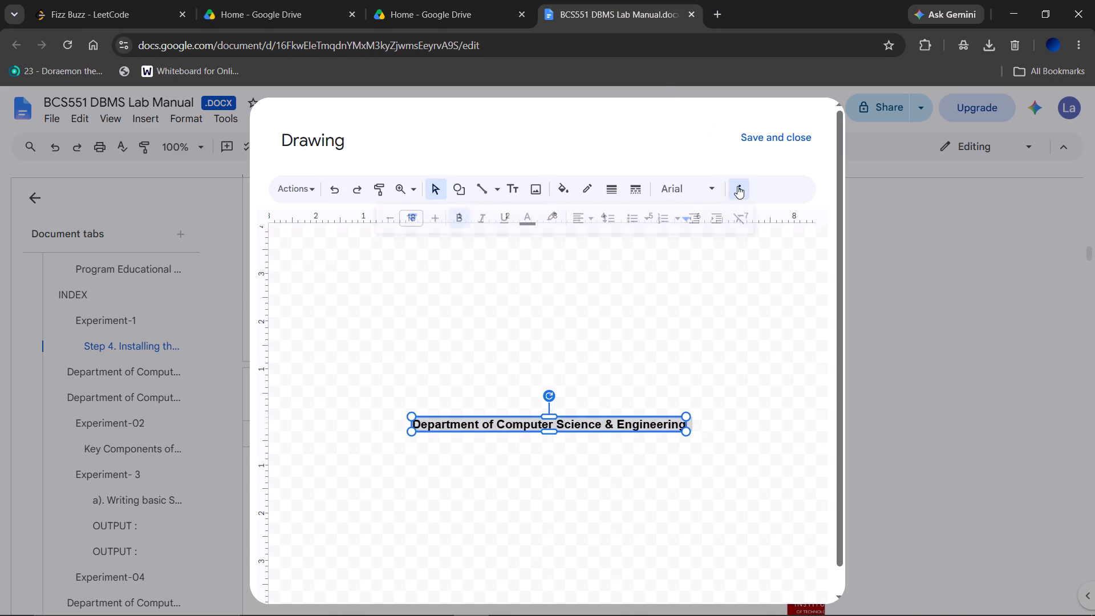
click(395, 217)
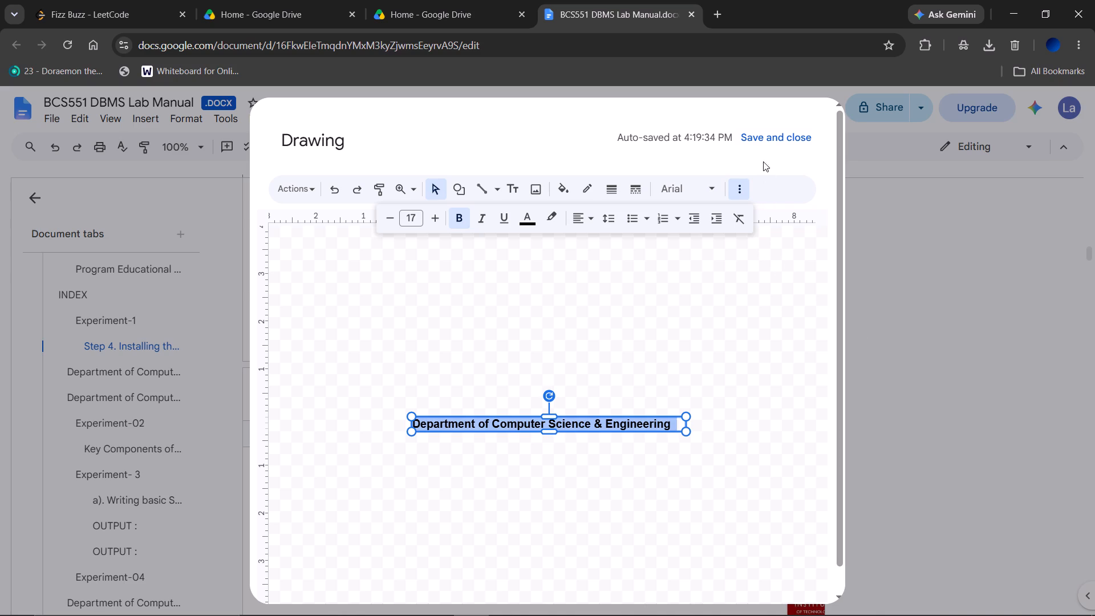
click(765, 136)
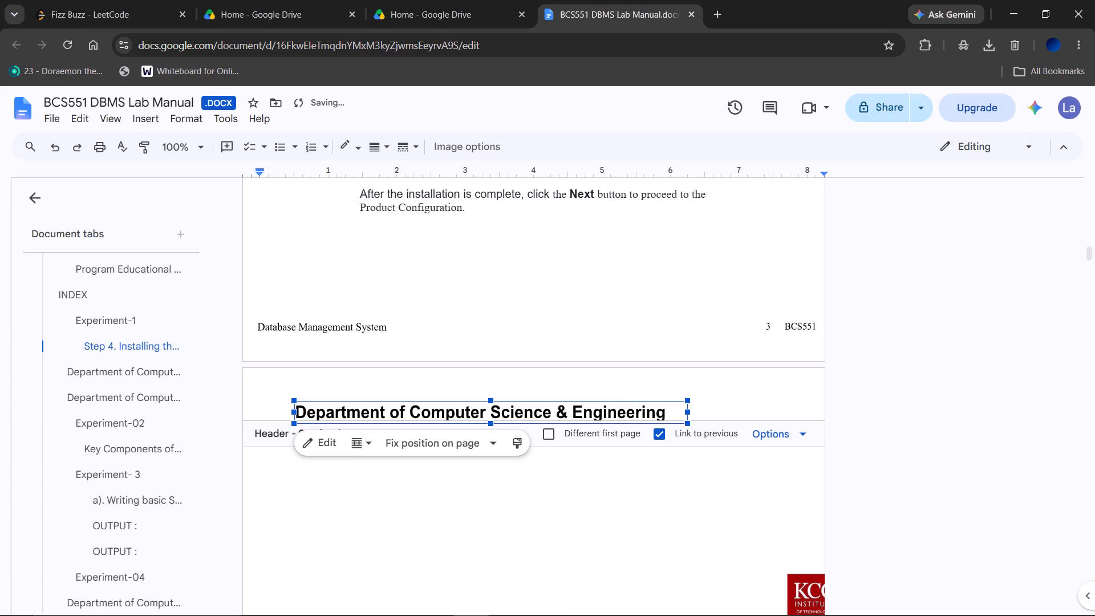
drag(538, 412, 535, 392)
Move the installer screenshots drawing back up to about X 0.3, placing its KCC logo beside the header title.
scroll(649, 556, down, 3)
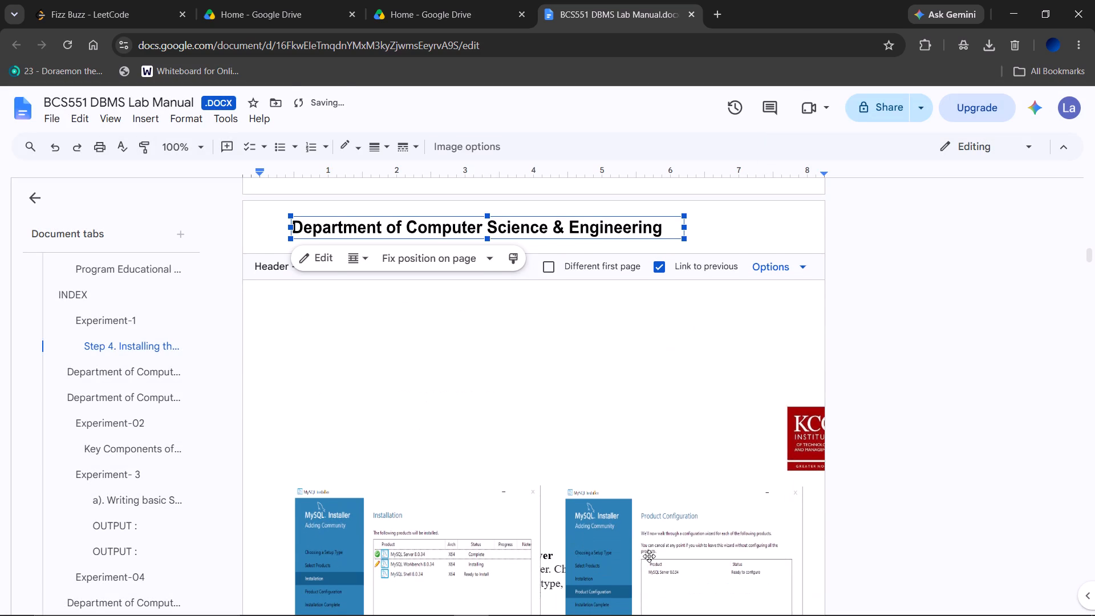
click(712, 469)
drag(675, 490, 656, 368)
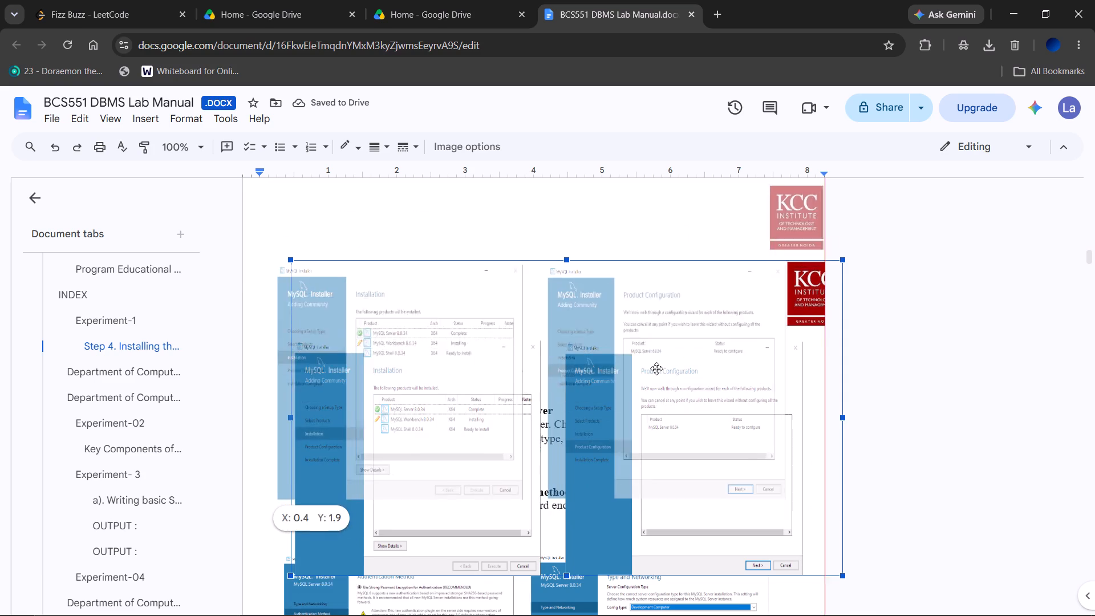
drag(656, 368, 670, 504)
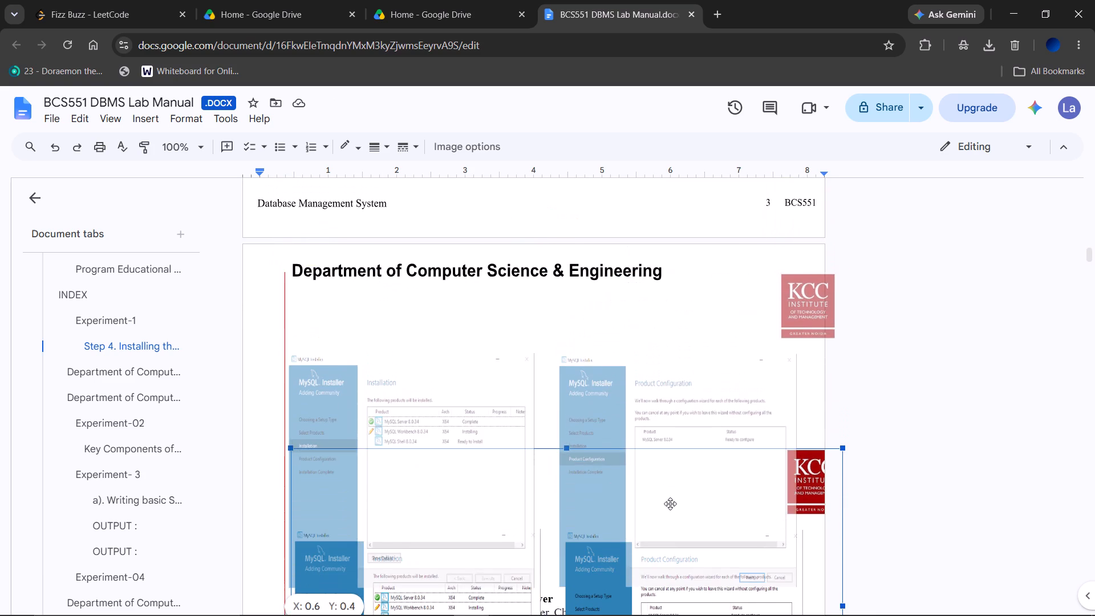
drag(670, 504, 654, 495)
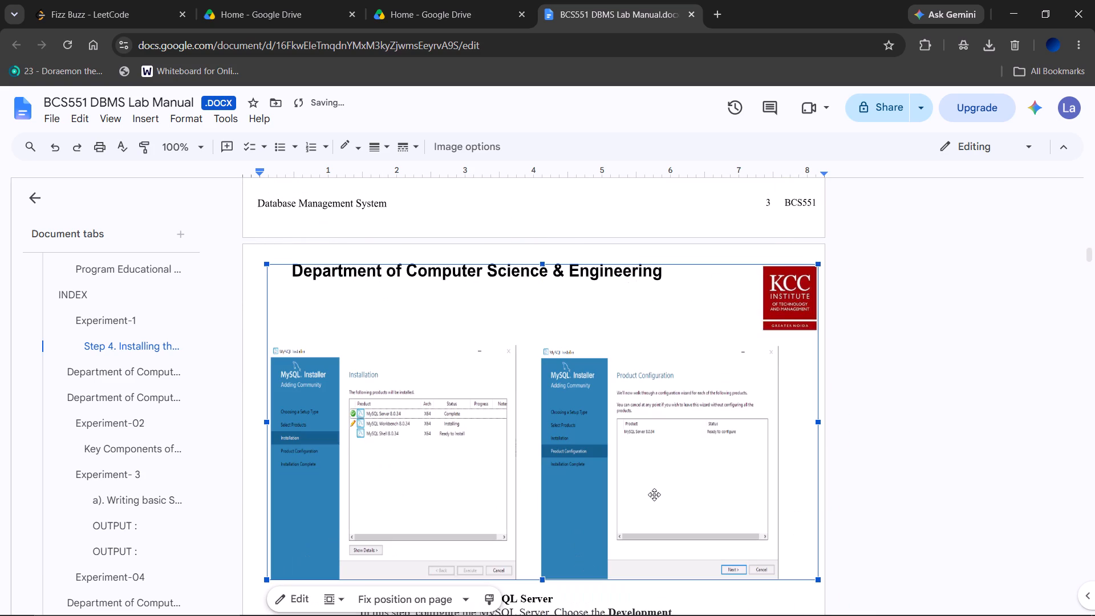
drag(586, 520, 587, 498)
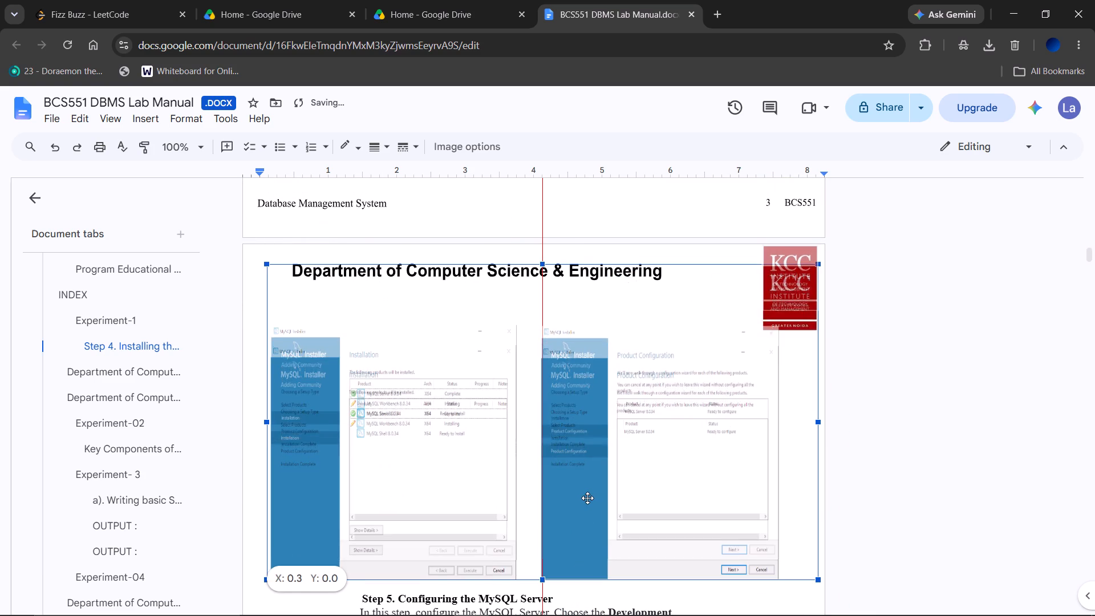
drag(587, 498, 589, 463)
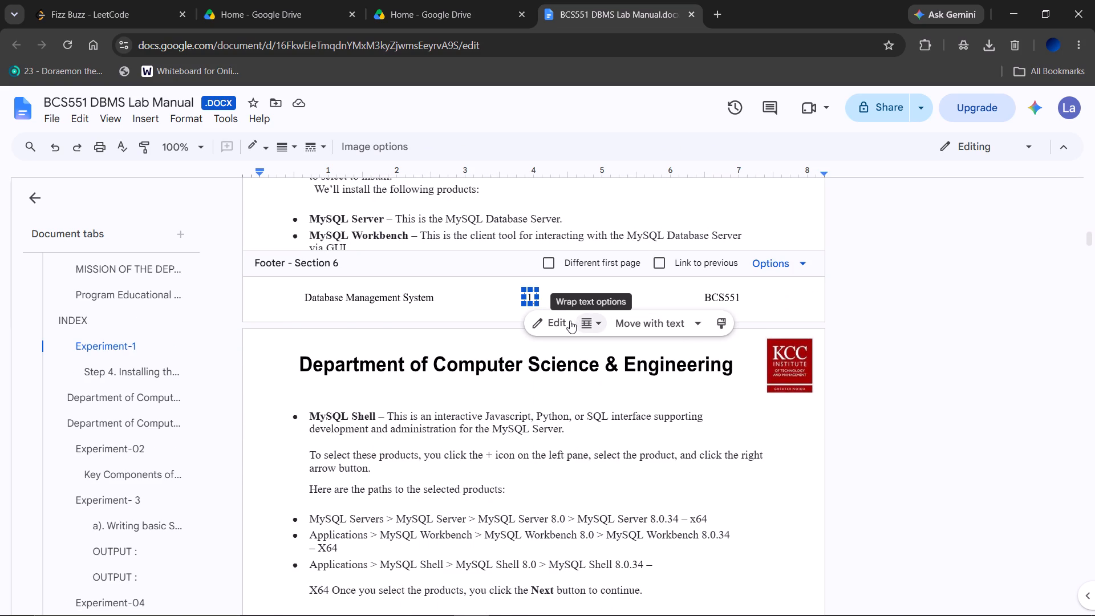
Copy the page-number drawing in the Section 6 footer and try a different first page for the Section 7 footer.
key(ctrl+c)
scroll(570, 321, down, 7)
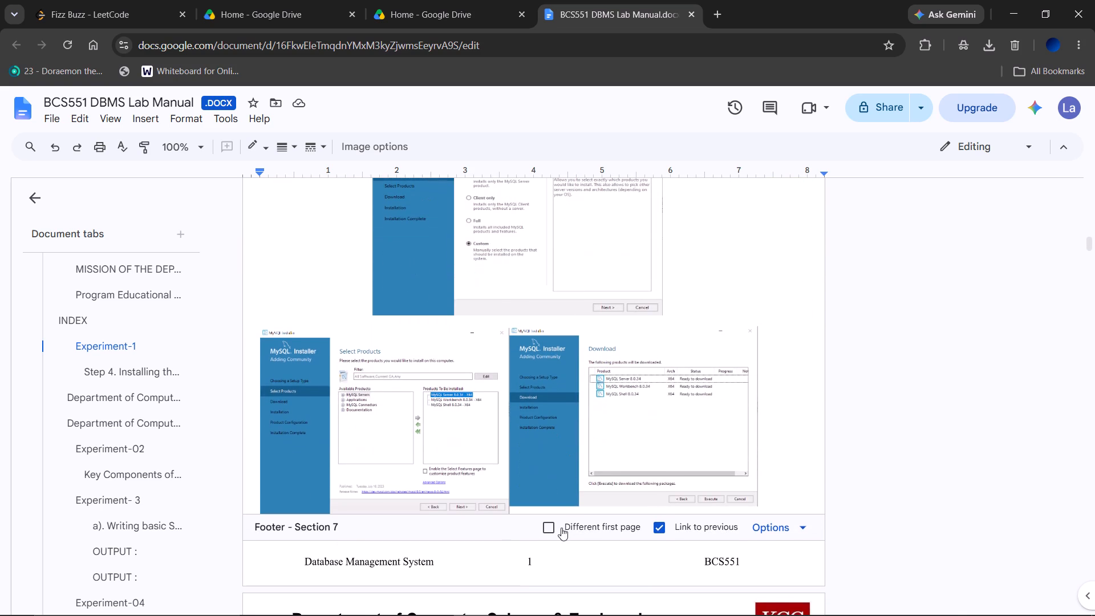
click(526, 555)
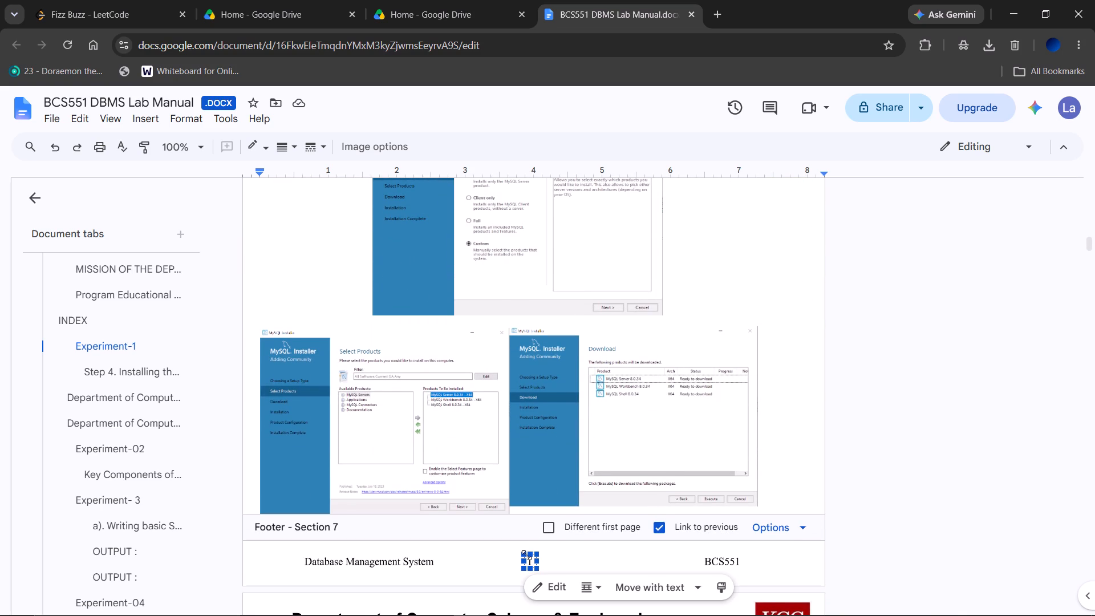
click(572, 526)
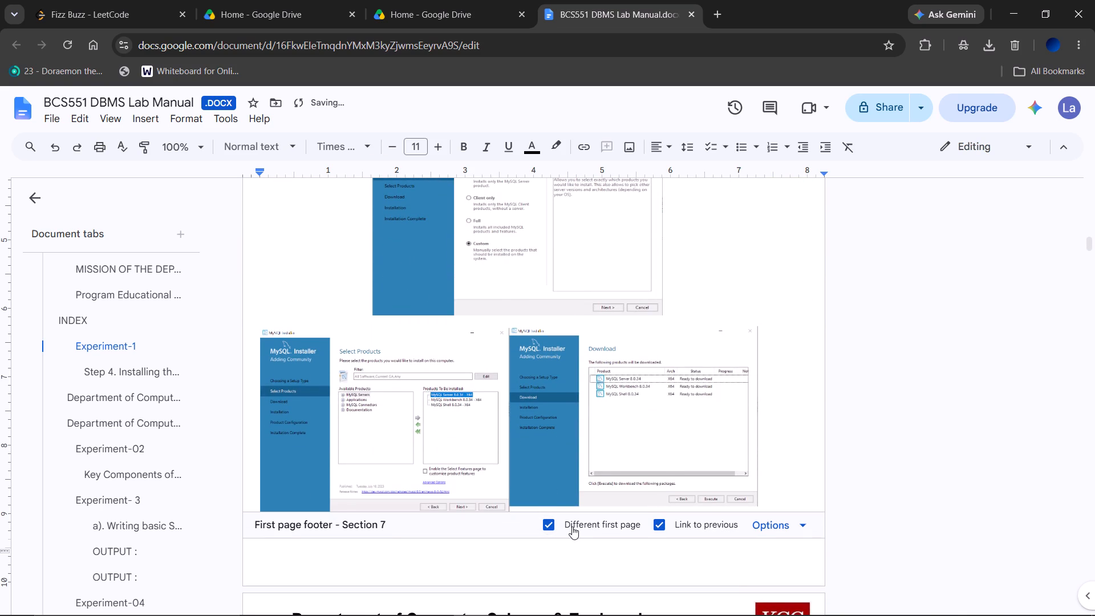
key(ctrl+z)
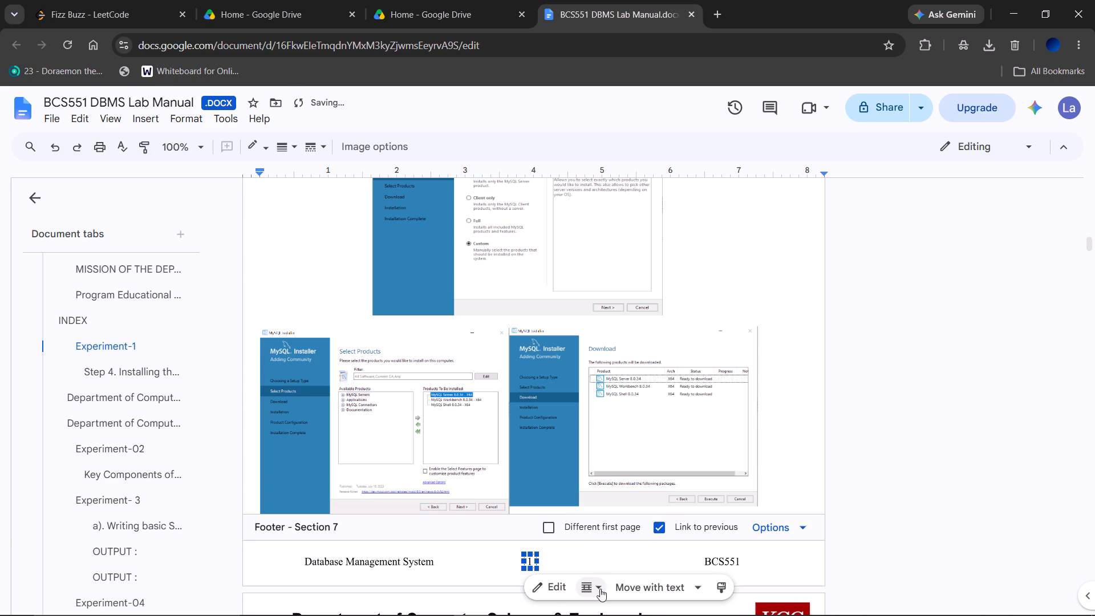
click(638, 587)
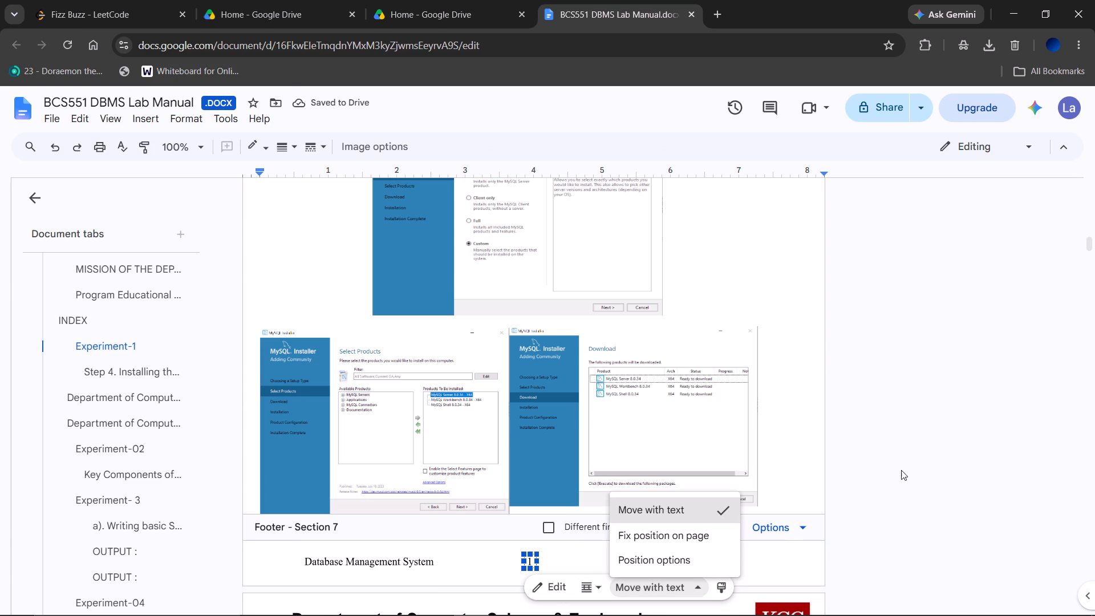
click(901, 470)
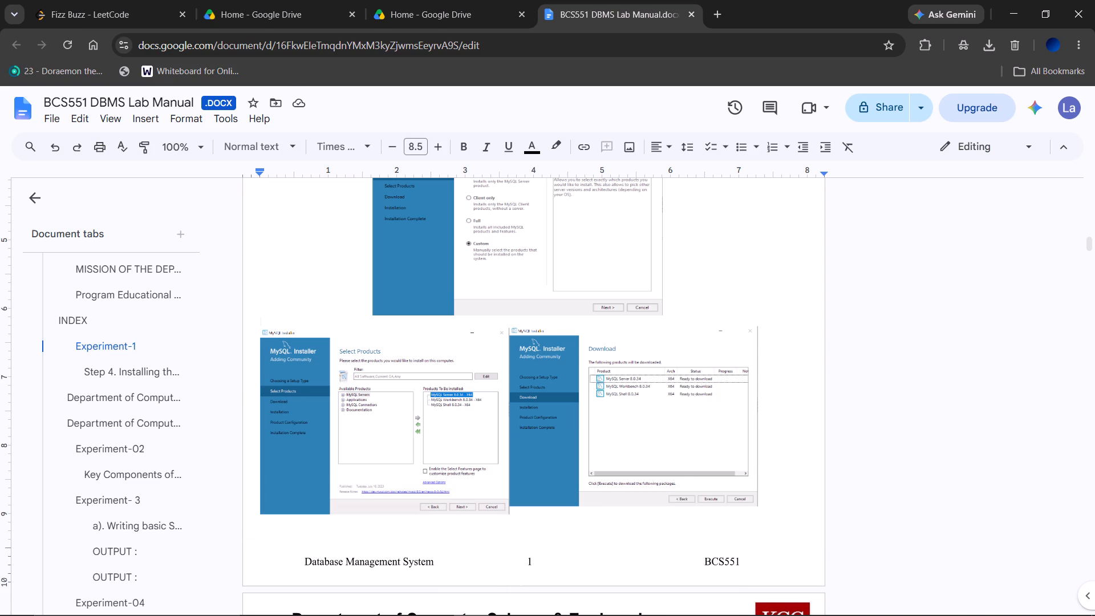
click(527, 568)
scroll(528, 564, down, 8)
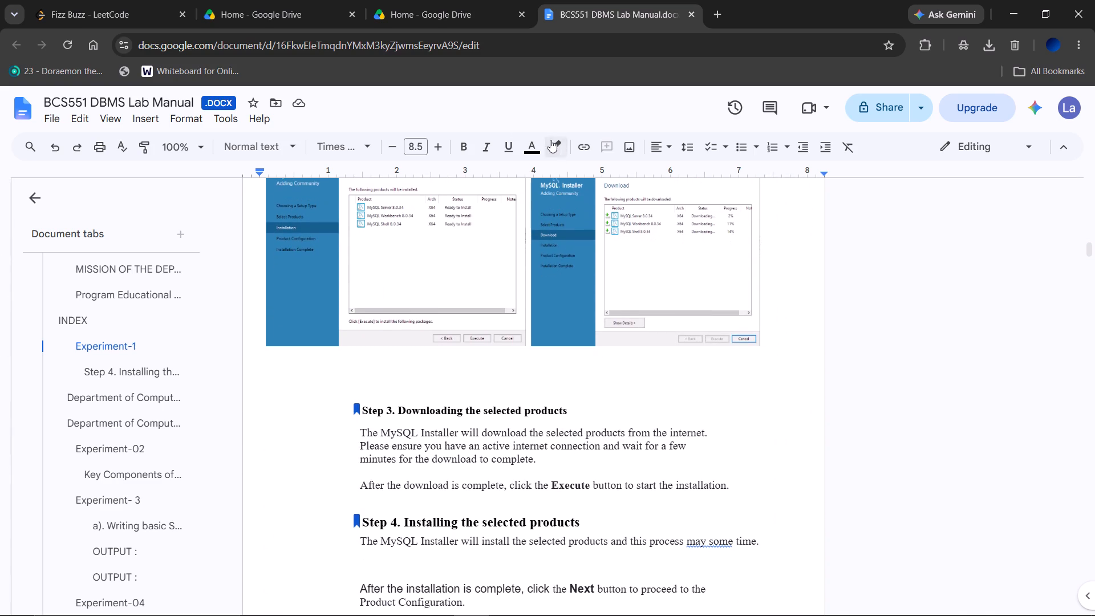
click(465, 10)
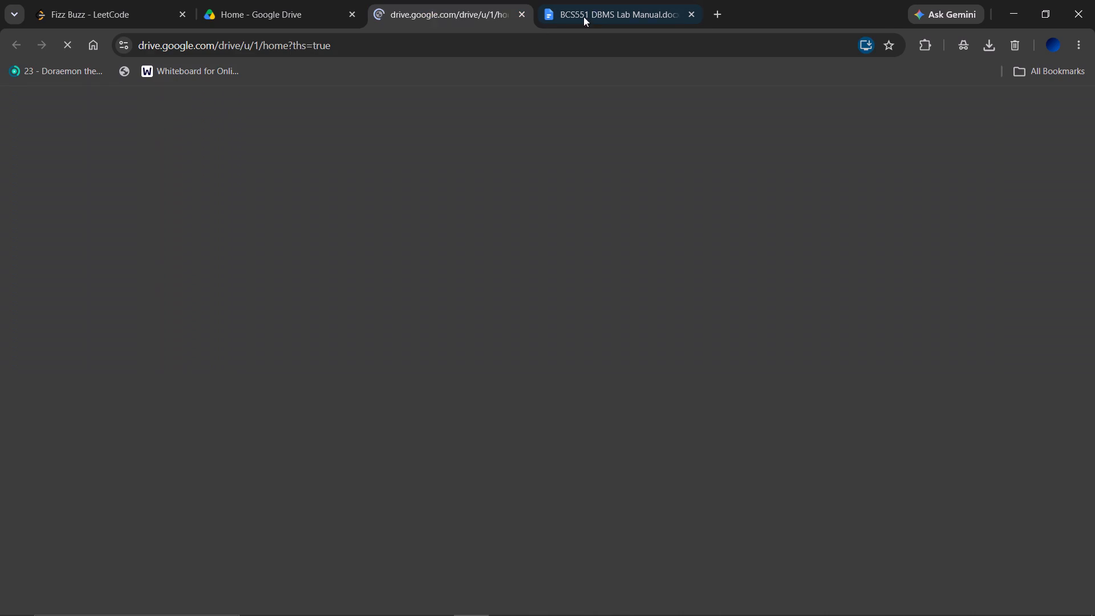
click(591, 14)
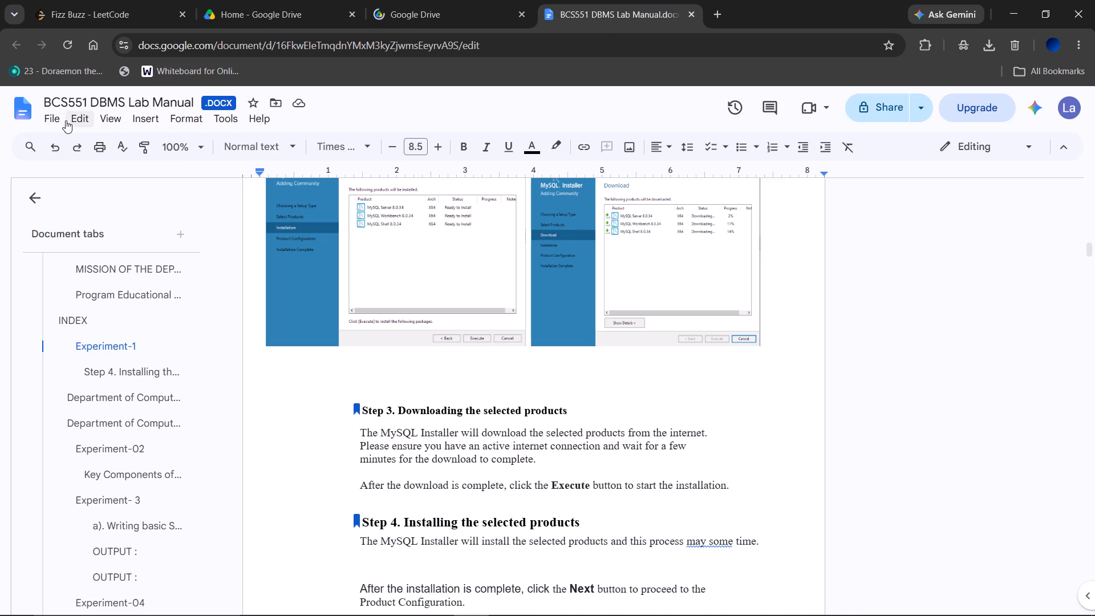
Open the lab manual's quick sharing options.
click(911, 112)
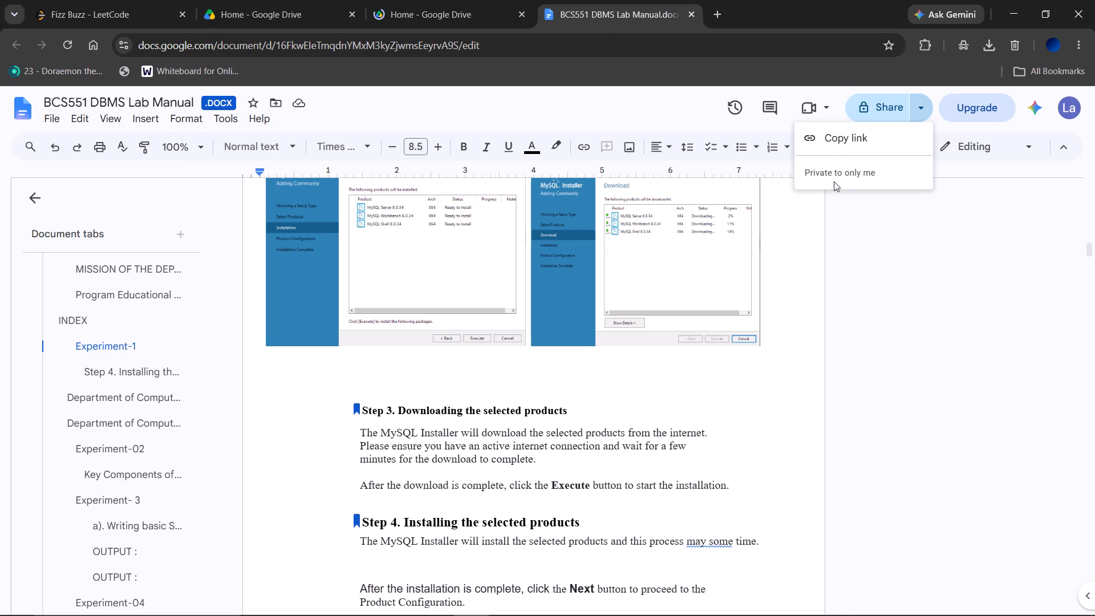
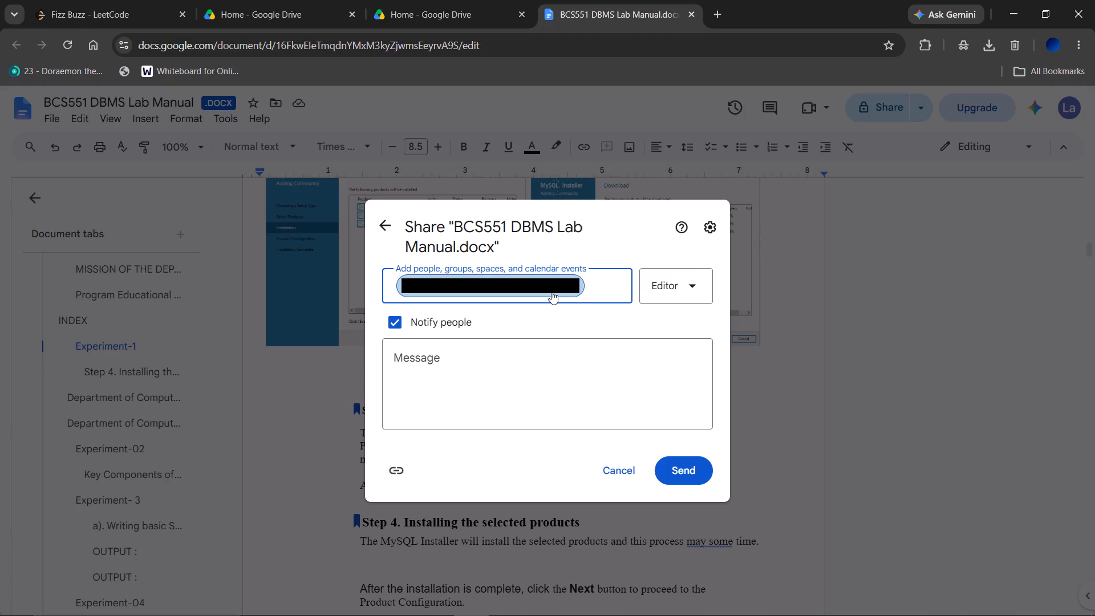
Select the recipient already entered in the lab manual's share invitation and open the suggestions for adding another person.
double_click(551, 291)
click(596, 291)
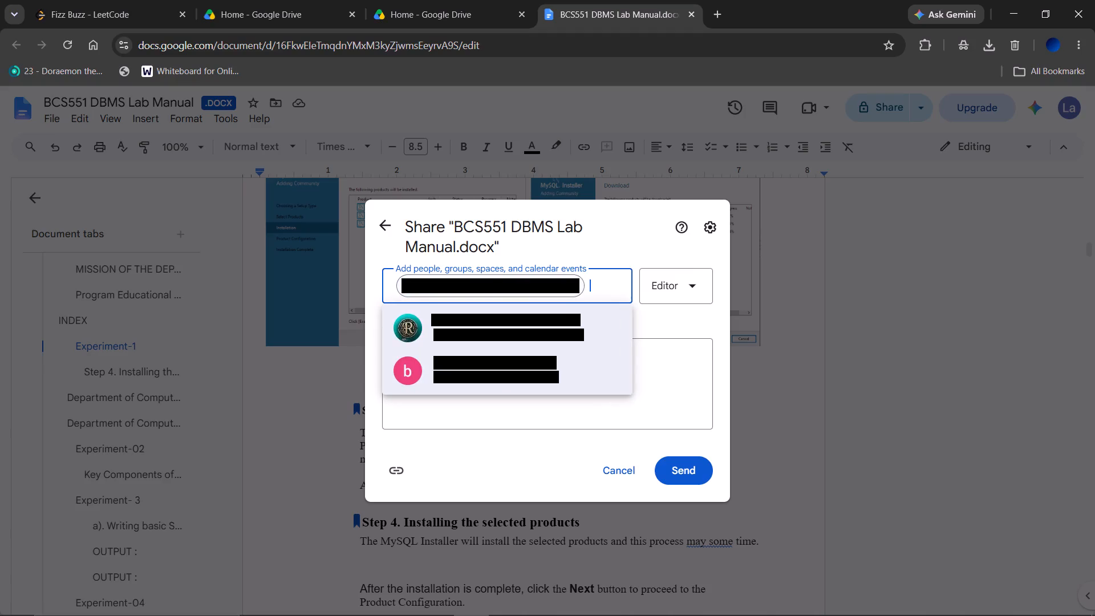
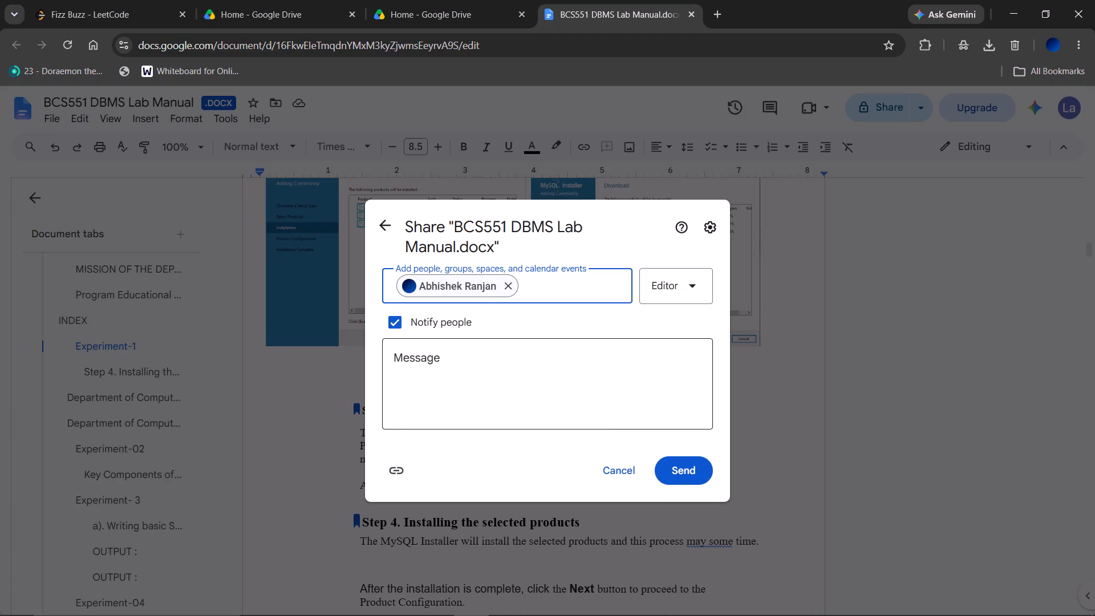
Share the lab manual with the added person as Editor, sending a notification without a message.
click(545, 380)
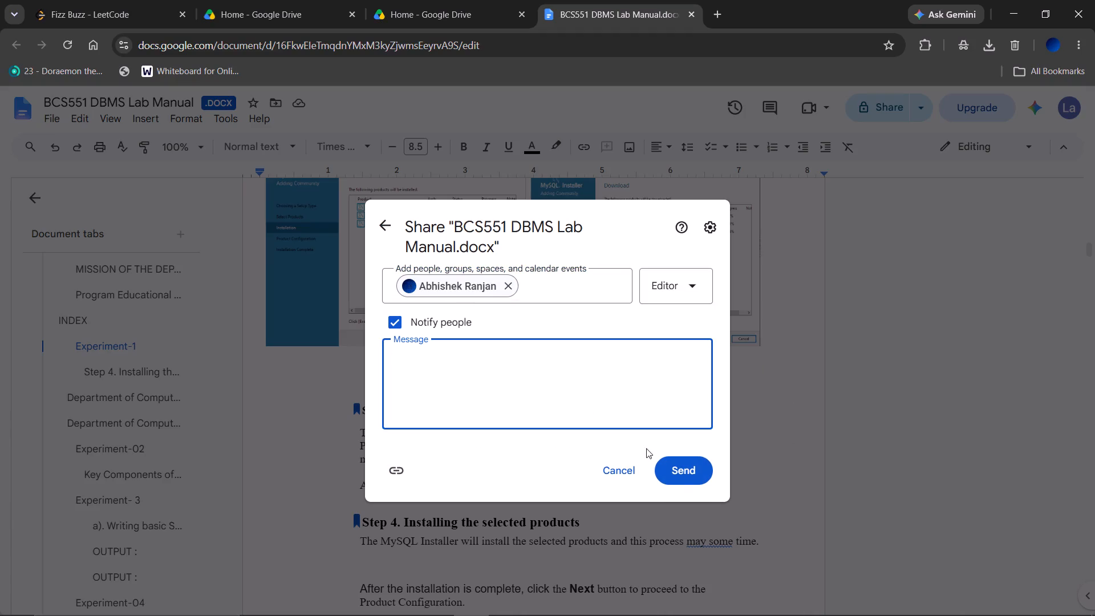
double_click(686, 489)
click(685, 481)
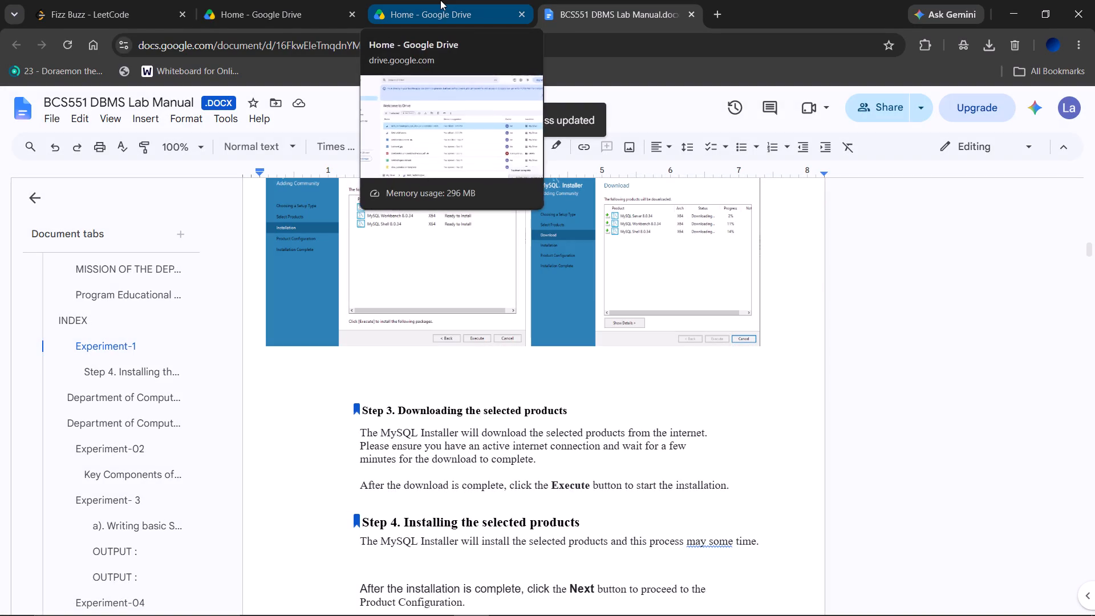
Switch to the second Google Drive home page and open its list of signed-in accounts.
click(471, 39)
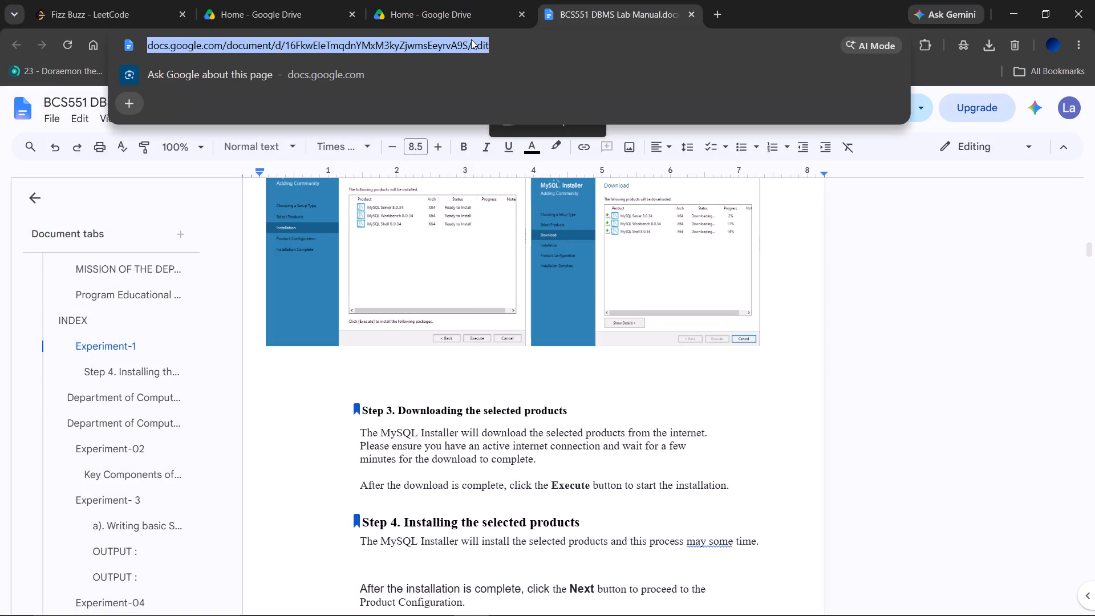
click(454, 0)
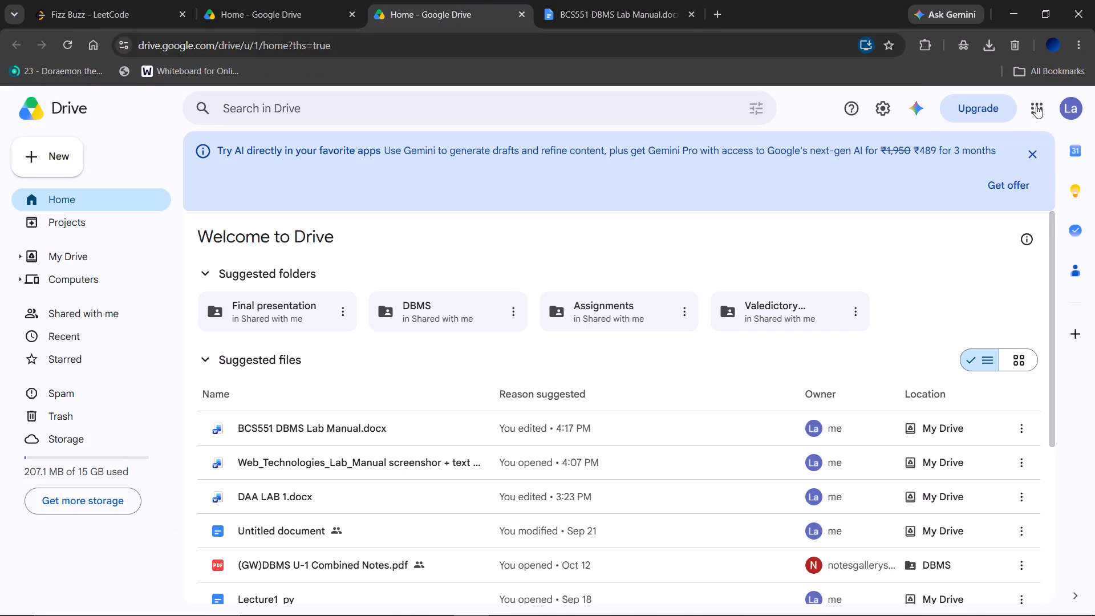
click(1065, 91)
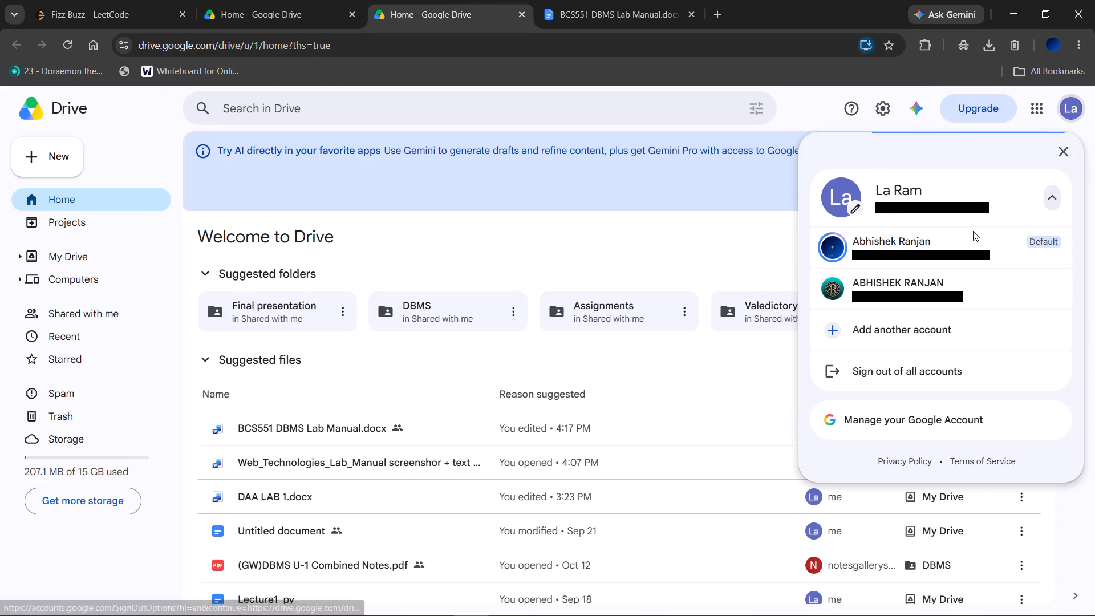
Open Google Drive under the default account and close the extra Drive tab opened for the third account.
click(914, 285)
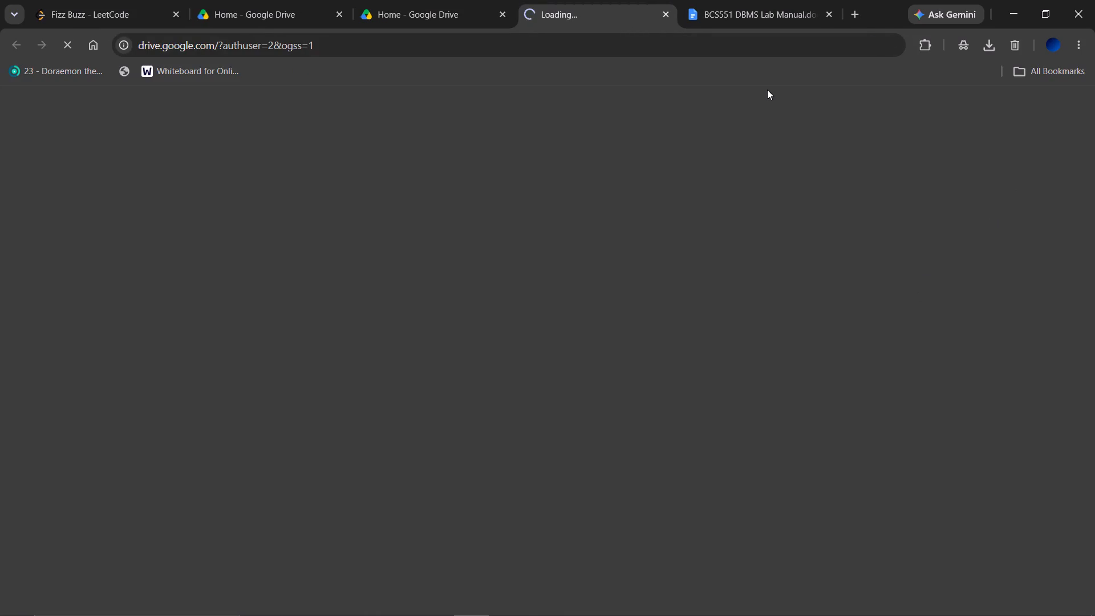
click(454, 0)
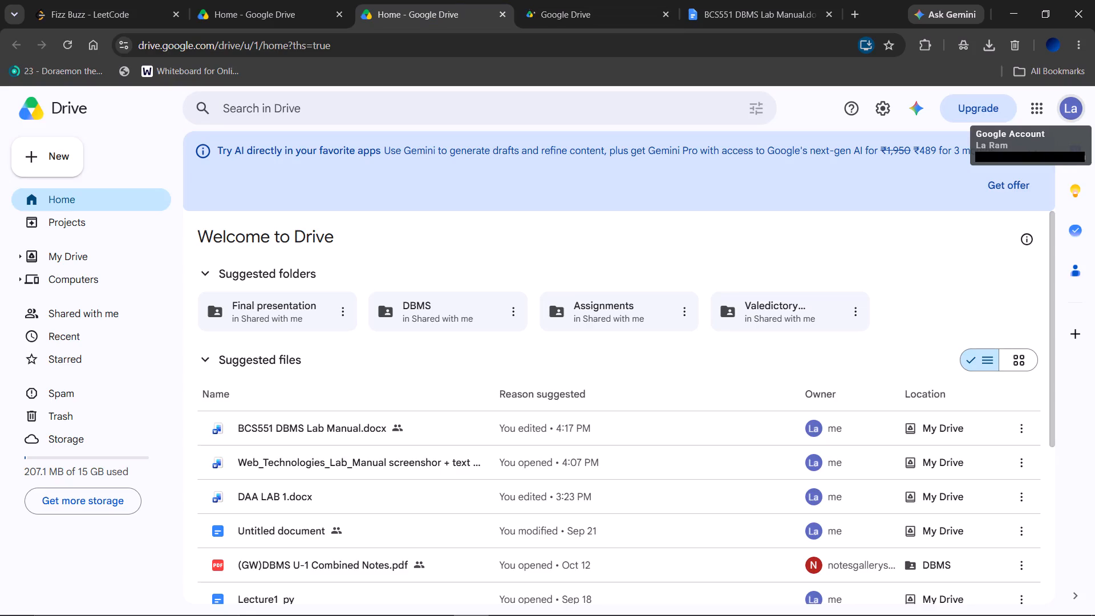
click(1060, 111)
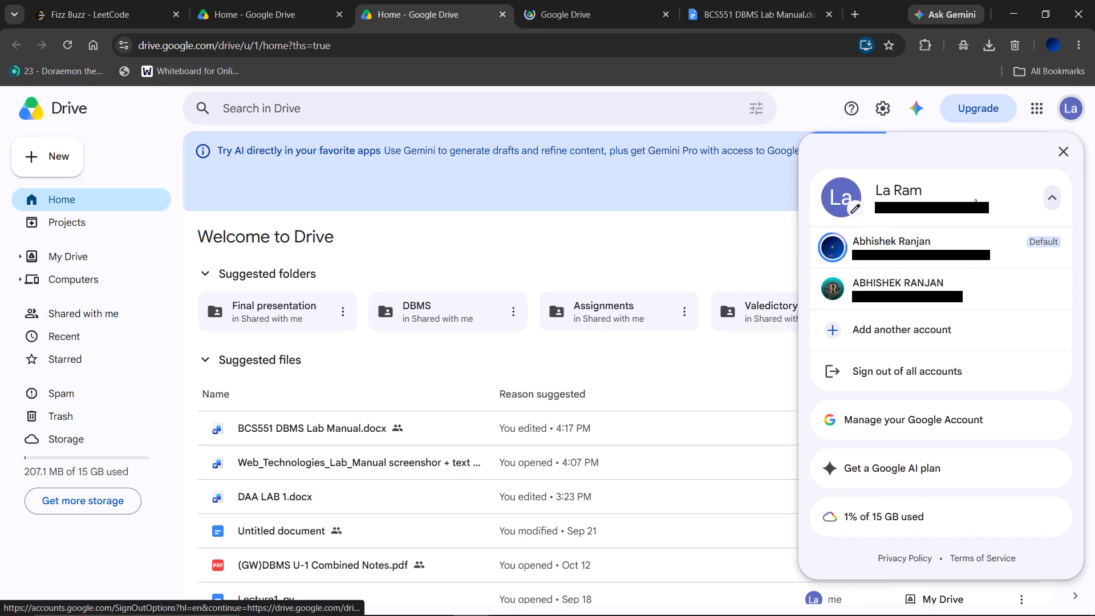
click(912, 241)
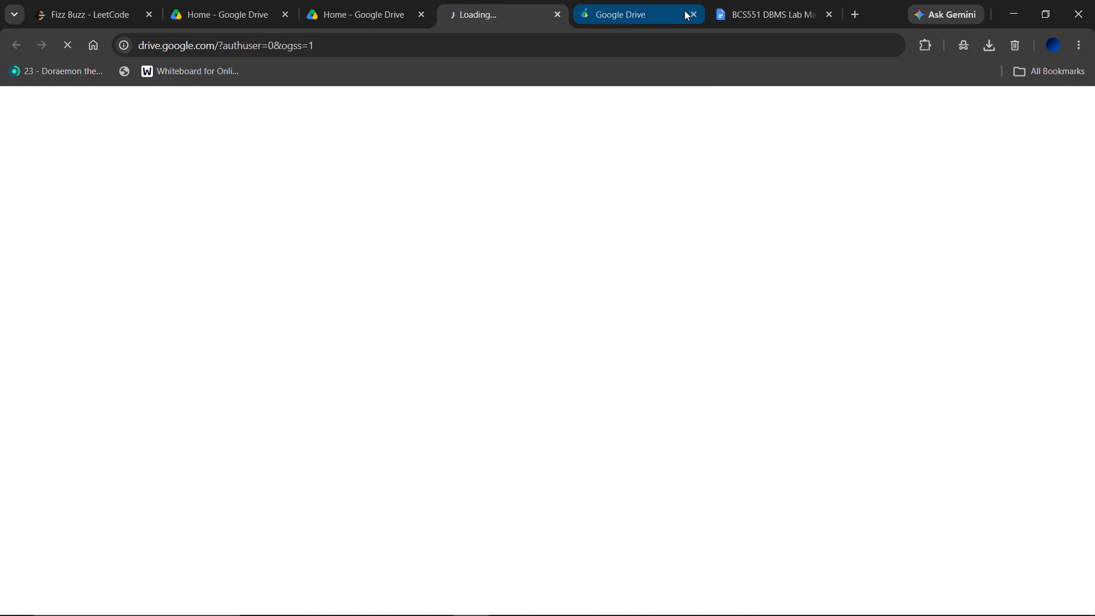
click(691, 13)
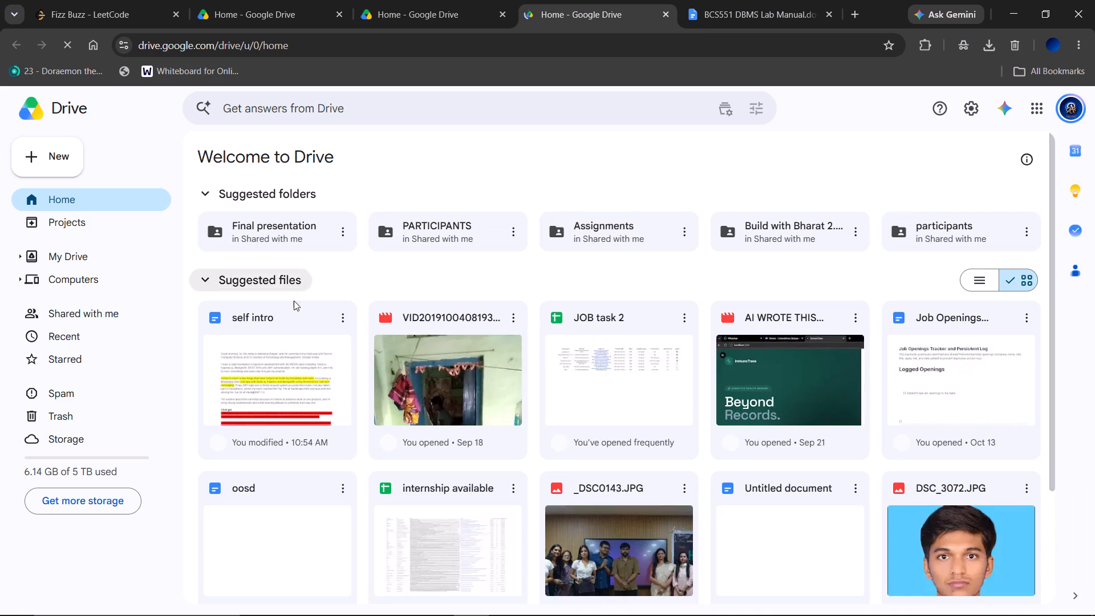
Open the BCS551 DBMS Lab Manual from the files shared with the default account.
scroll(751, 346, up, 1)
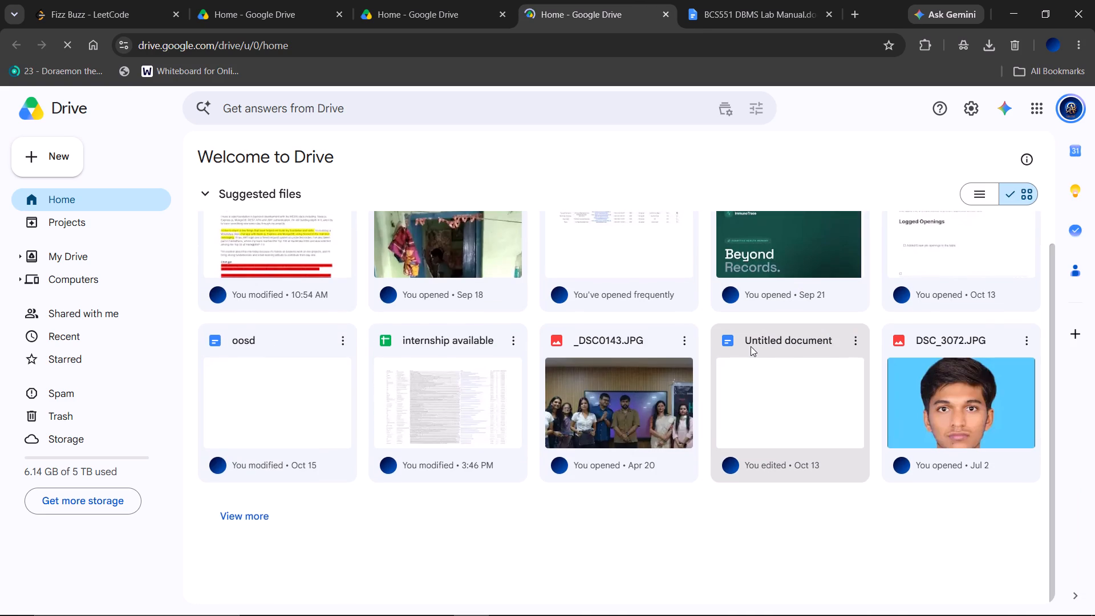
scroll(751, 346, up, 1)
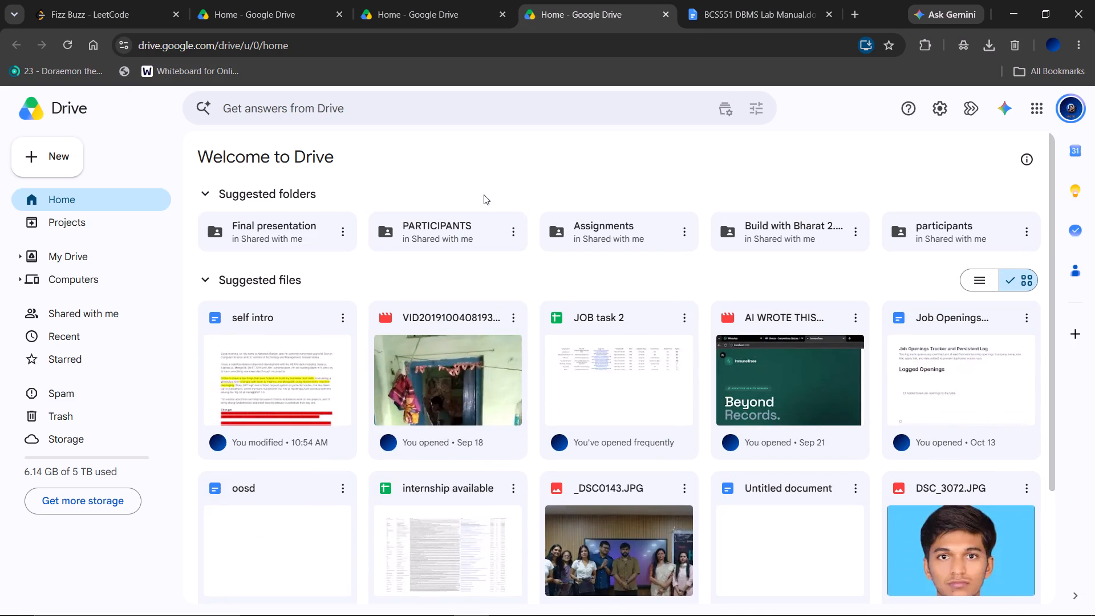
click(76, 319)
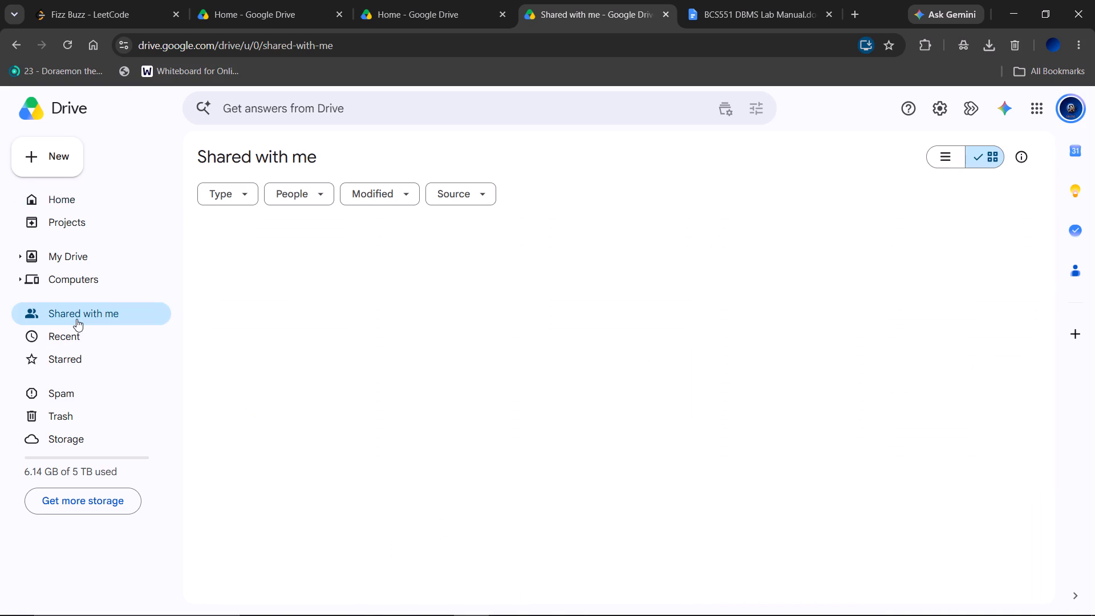
click(239, 347)
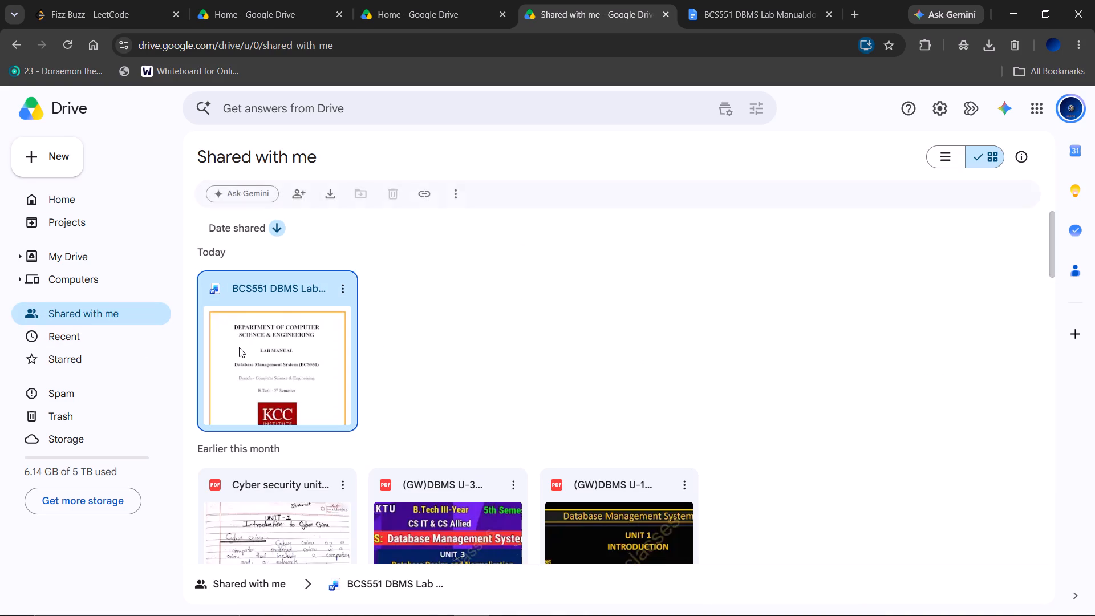
double_click(239, 347)
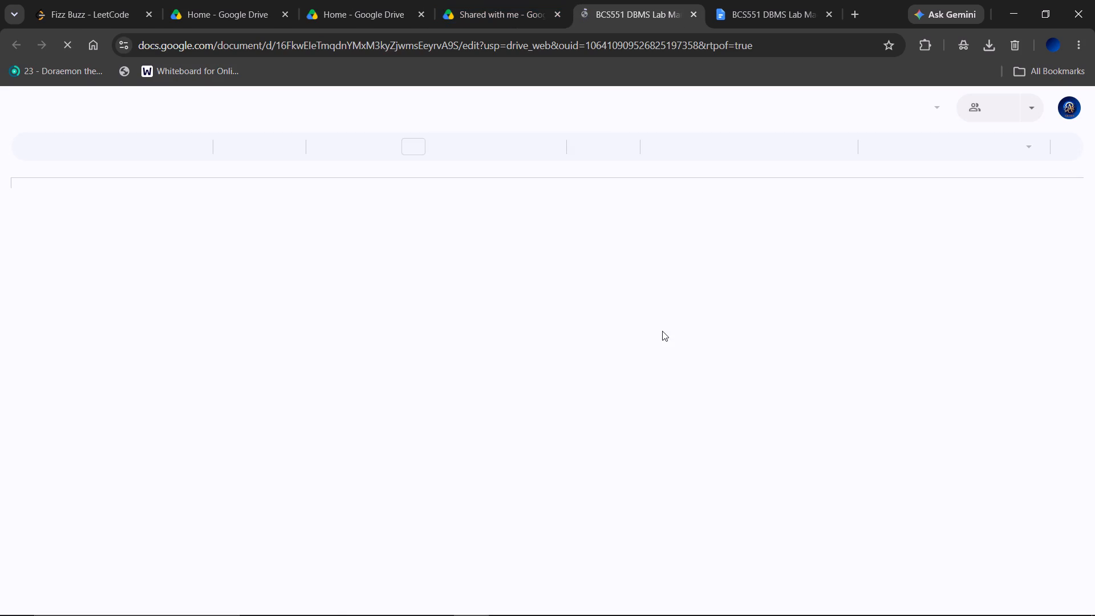
scroll(547, 348, down, 2)
right_click(547, 348)
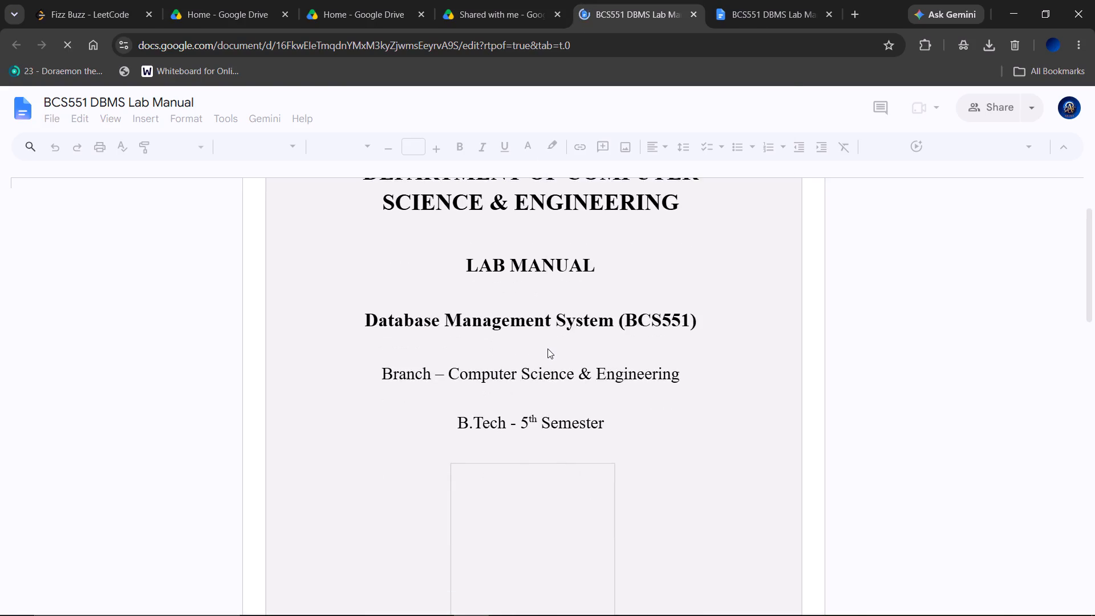
scroll(547, 348, down, 3)
click(1014, 342)
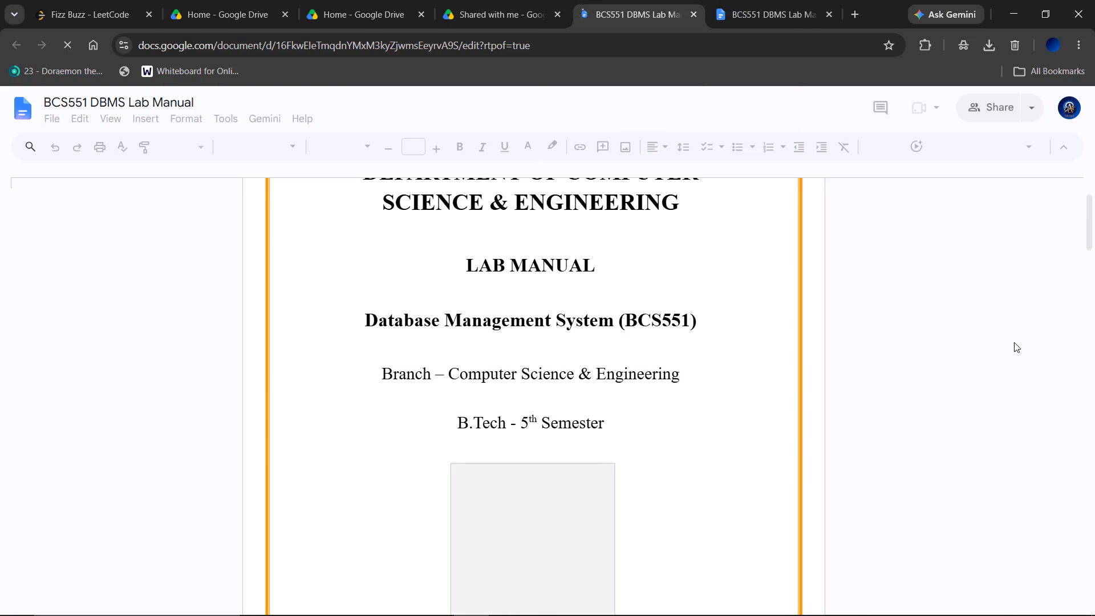
scroll(1014, 342, down, 2)
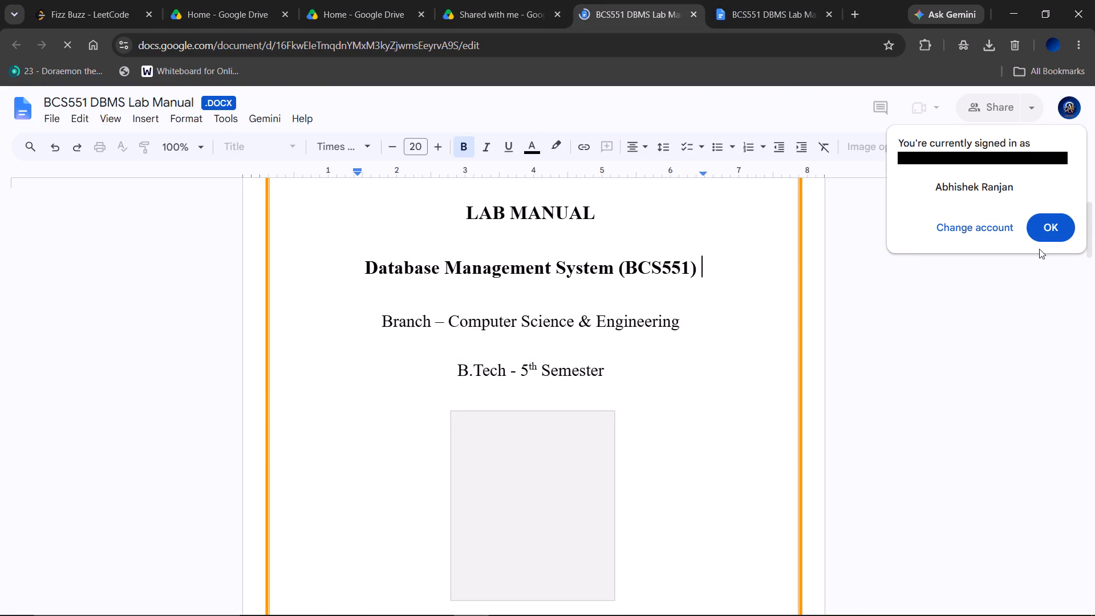
click(1044, 230)
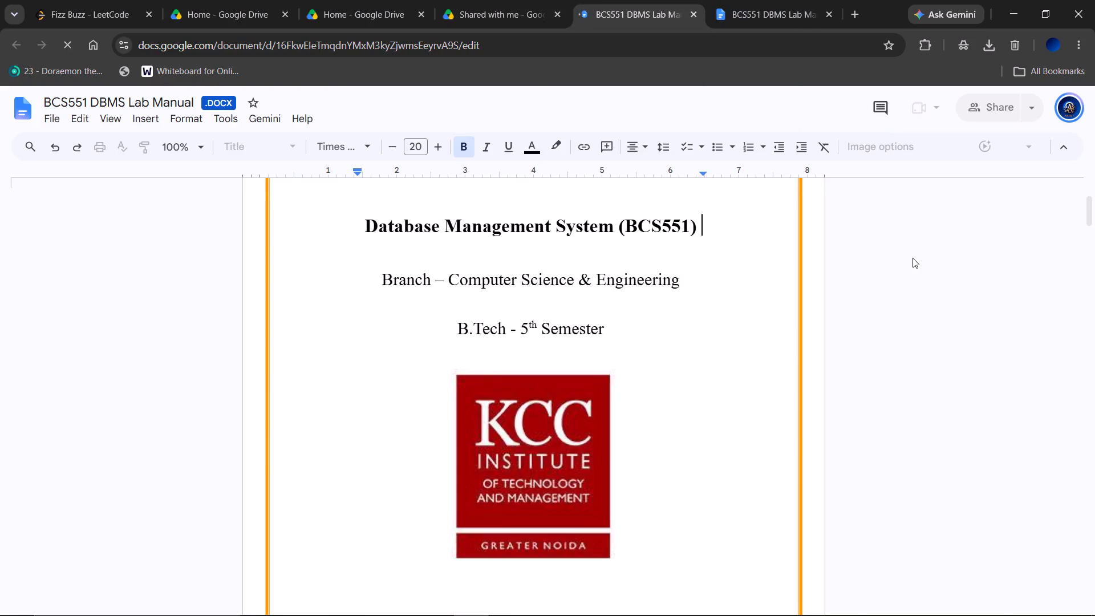